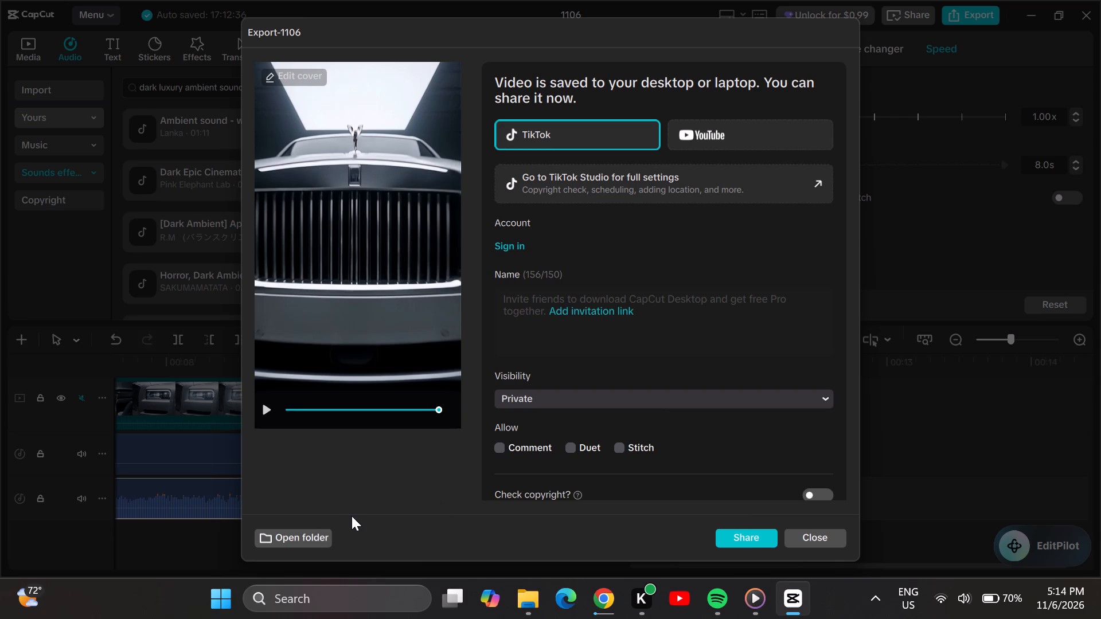
Open the export's output folder and copy the 1106 video into the Camera Roll folder.
{"action": "left_click", "coordinate": [315, 531]}
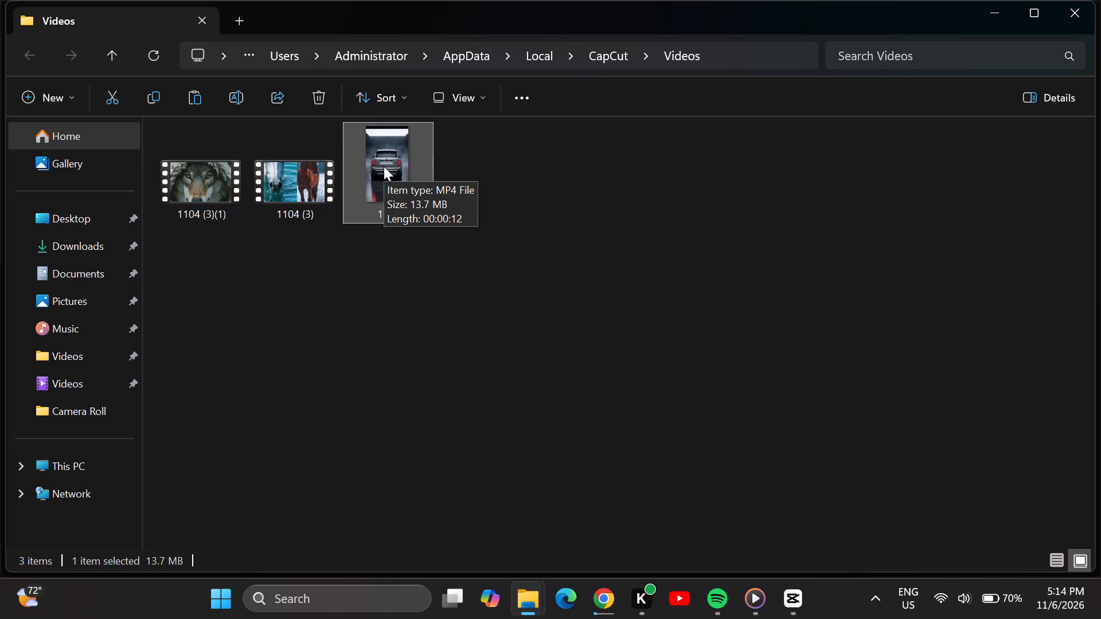
{"action": "key", "text": "ctrl+c"}
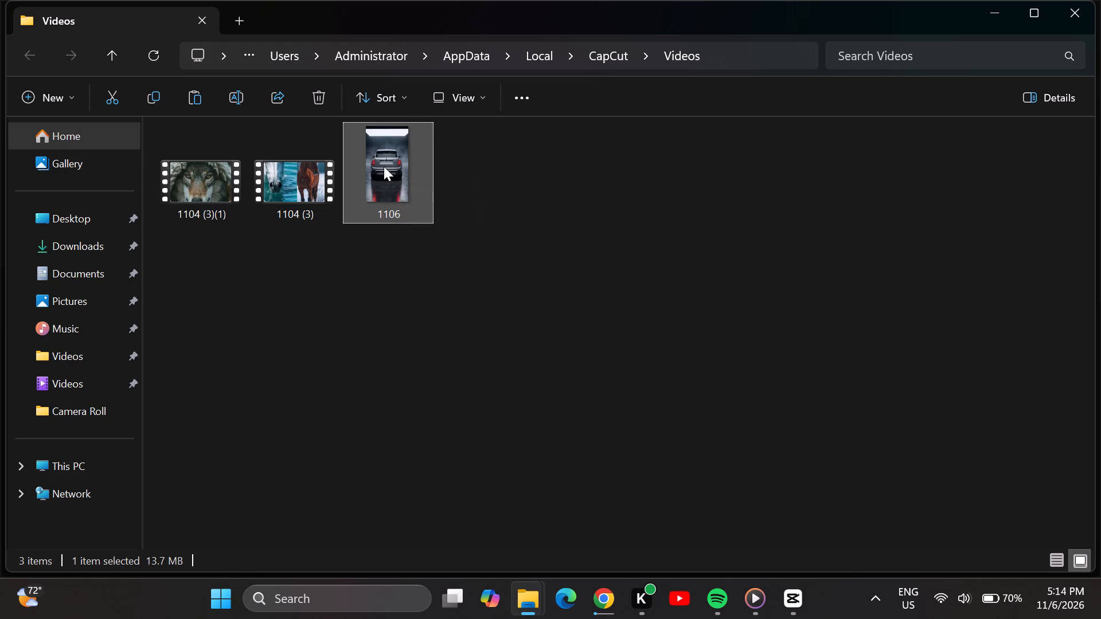
{"action": "left_click", "coordinate": [384, 166]}
{"action": "key", "text": "ctrl+c"}
{"action": "left_click", "coordinate": [76, 405]}
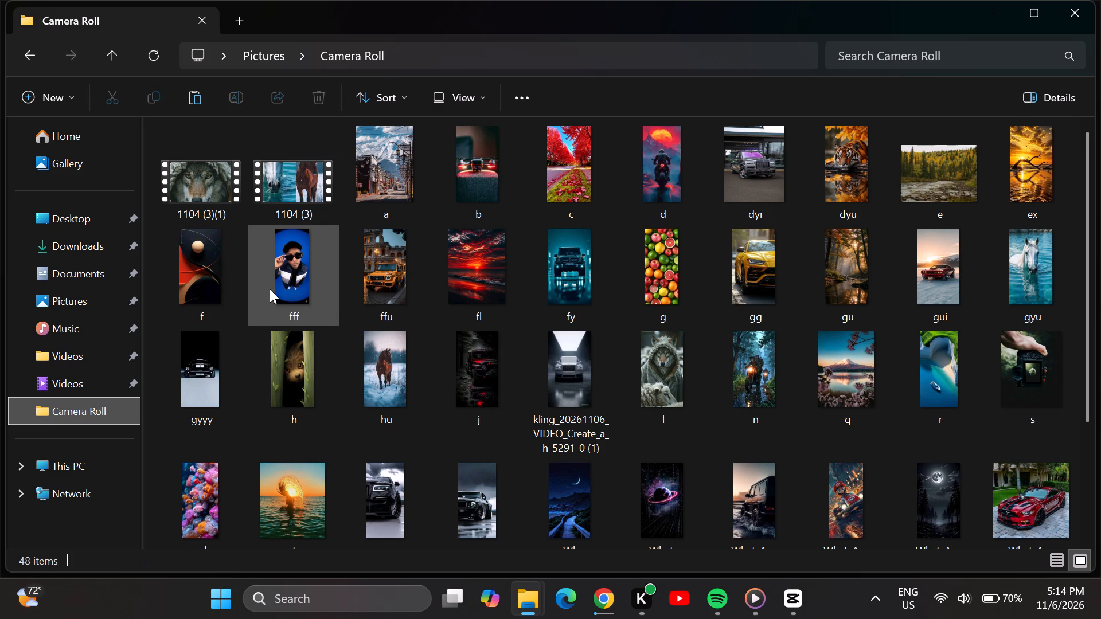
{"action": "key", "text": "ctrl+v"}
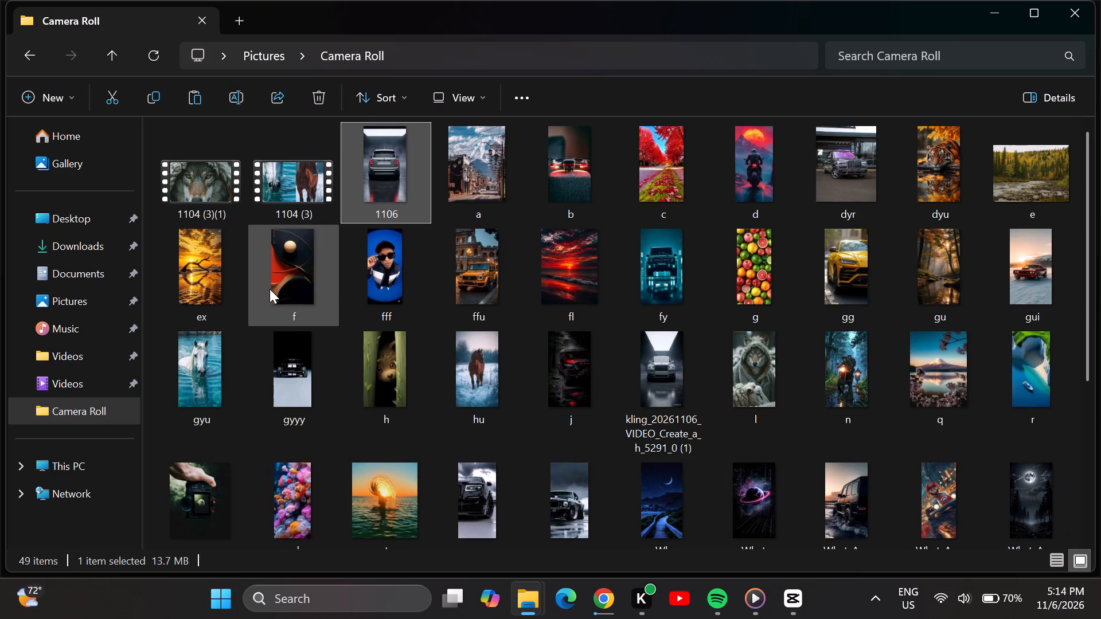
Look through the Camera Roll folder and play the 1104 (3)(1) video to review it.
{"action": "scroll", "coordinate": [385, 247], "scroll_direction": "down", "scroll_amount": 5}
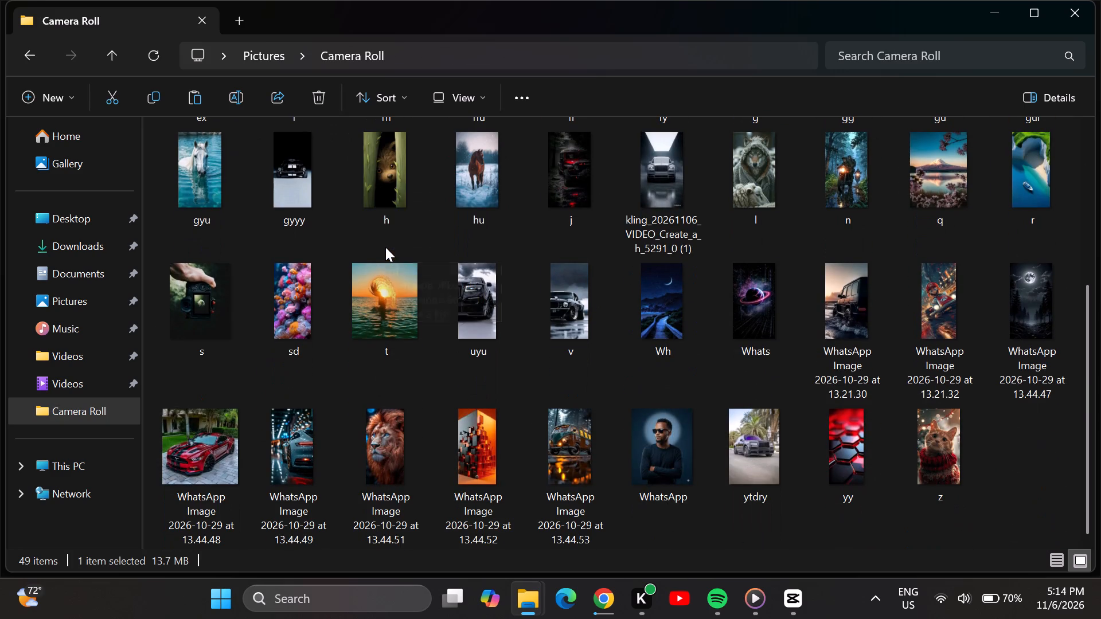
{"action": "scroll", "coordinate": [385, 247], "scroll_direction": "down", "scroll_amount": 1}
{"action": "scroll", "coordinate": [385, 247], "scroll_direction": "up", "scroll_amount": 3}
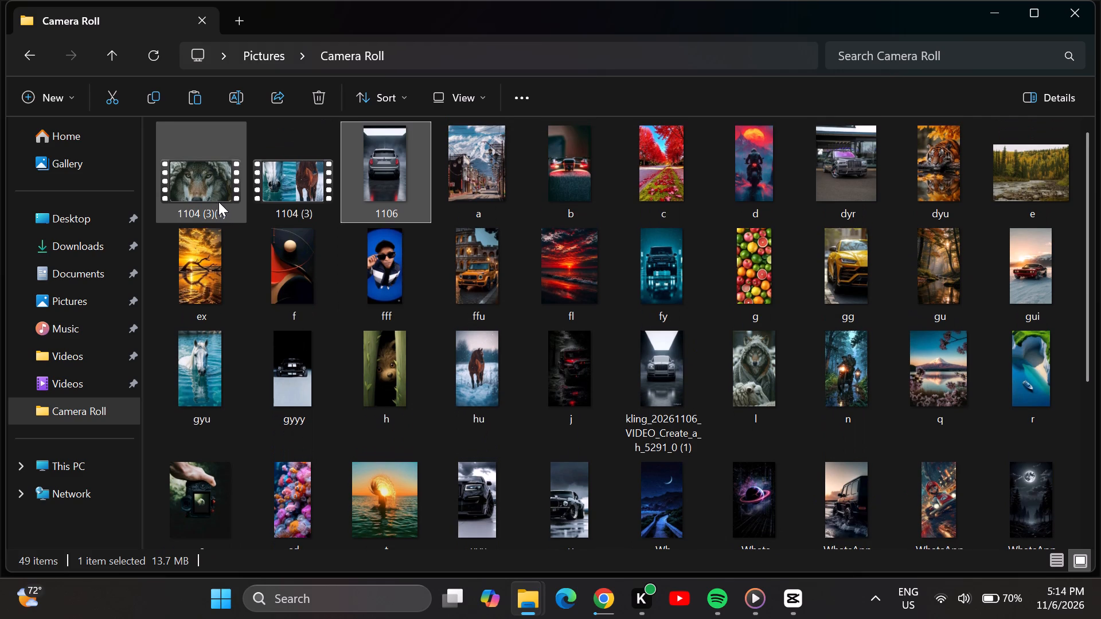
{"action": "left_click", "coordinate": [216, 199]}
{"action": "double_click", "coordinate": [216, 199]}
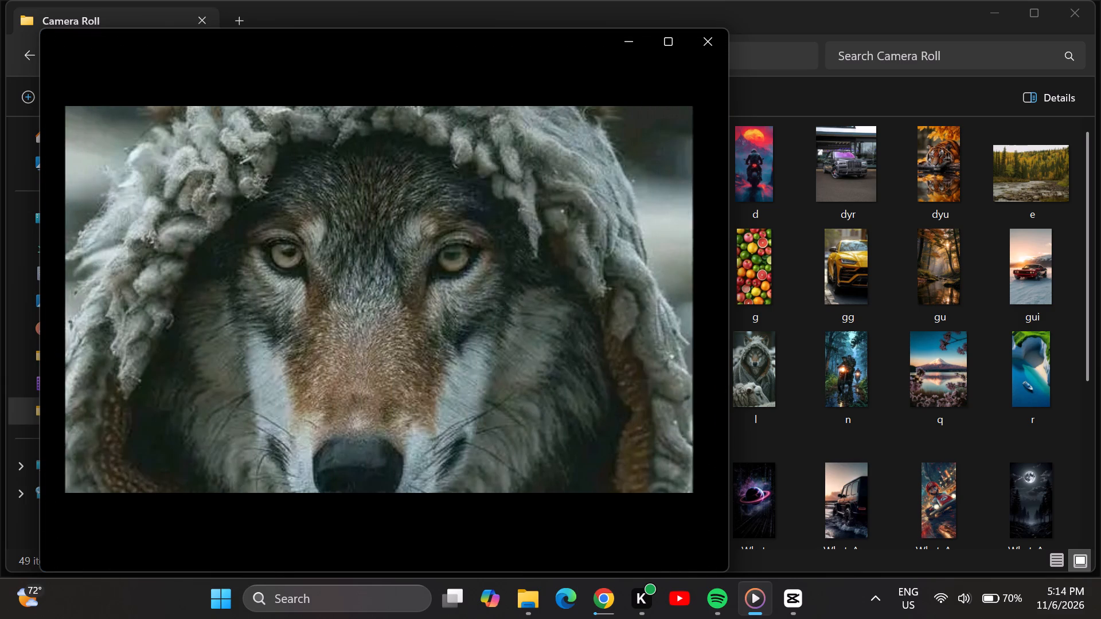
{"action": "left_click", "coordinate": [627, 36]}
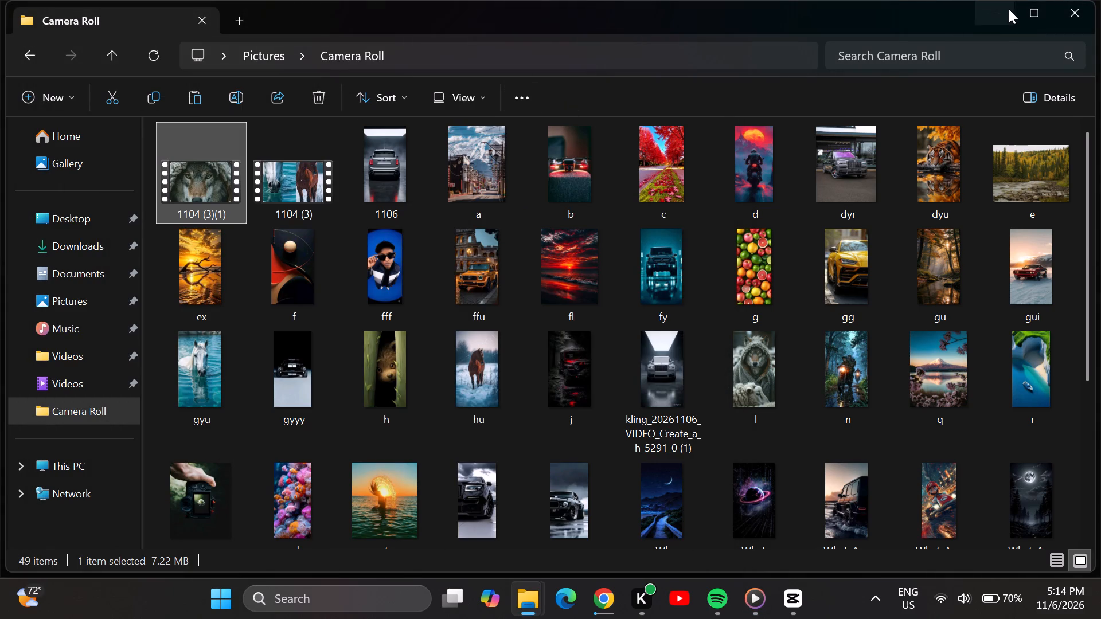
Close the Camera Roll window and the finished export dialog to return to the 1106 project.
{"action": "left_click", "coordinate": [1065, 9]}
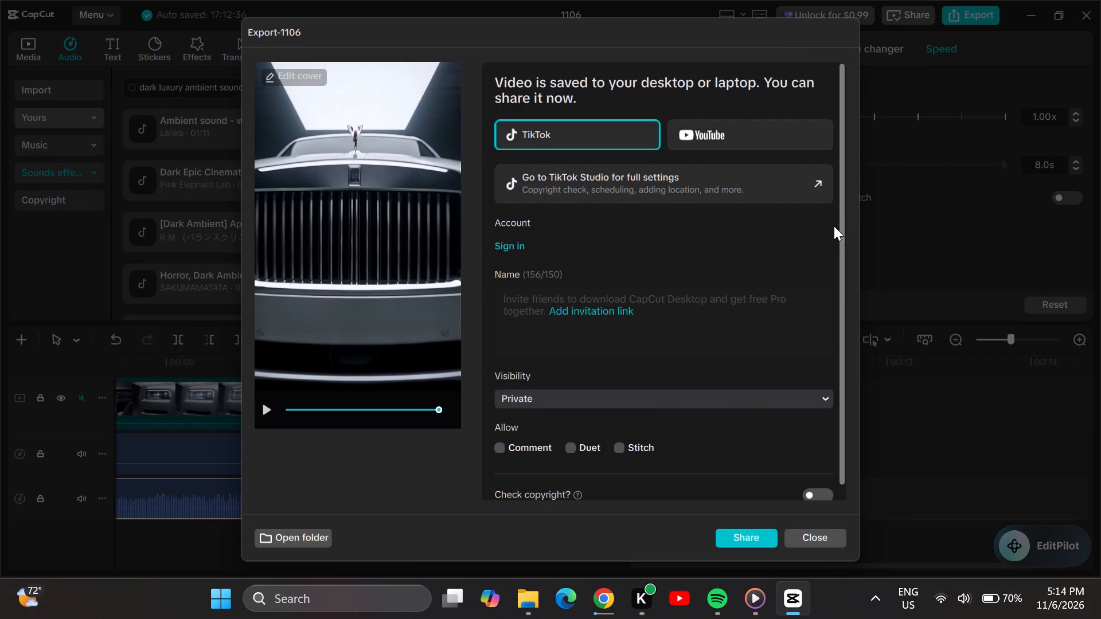
{"action": "left_click", "coordinate": [816, 532]}
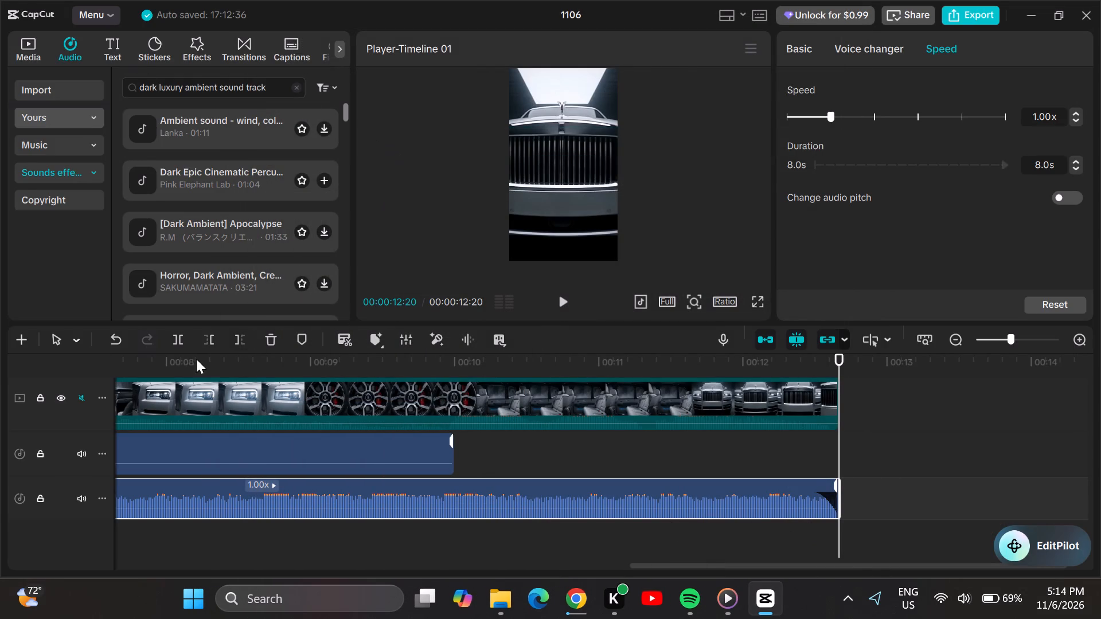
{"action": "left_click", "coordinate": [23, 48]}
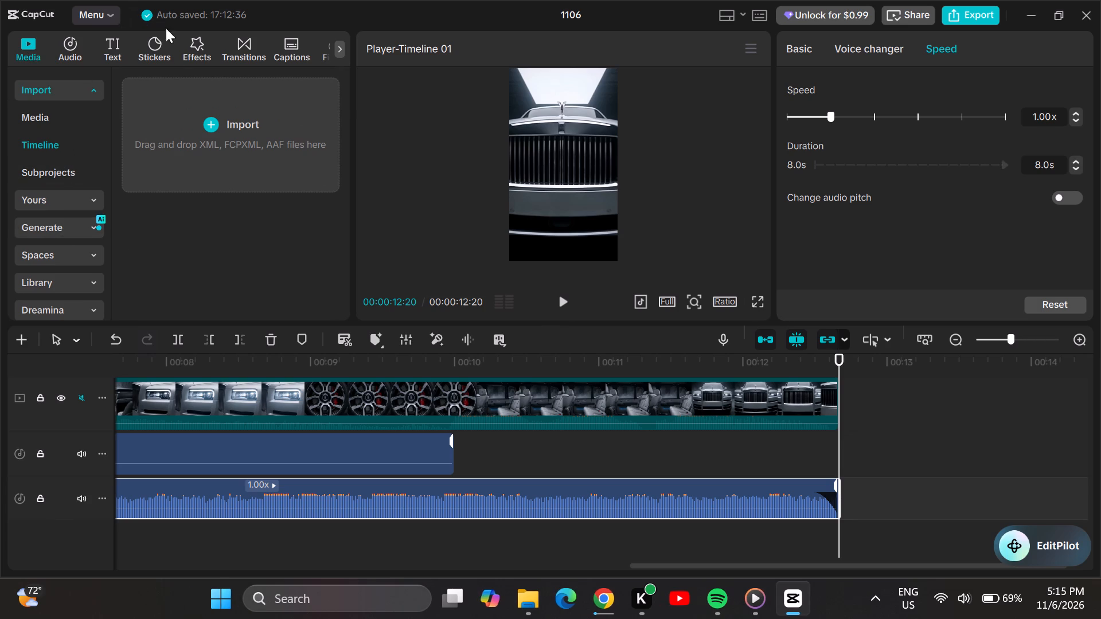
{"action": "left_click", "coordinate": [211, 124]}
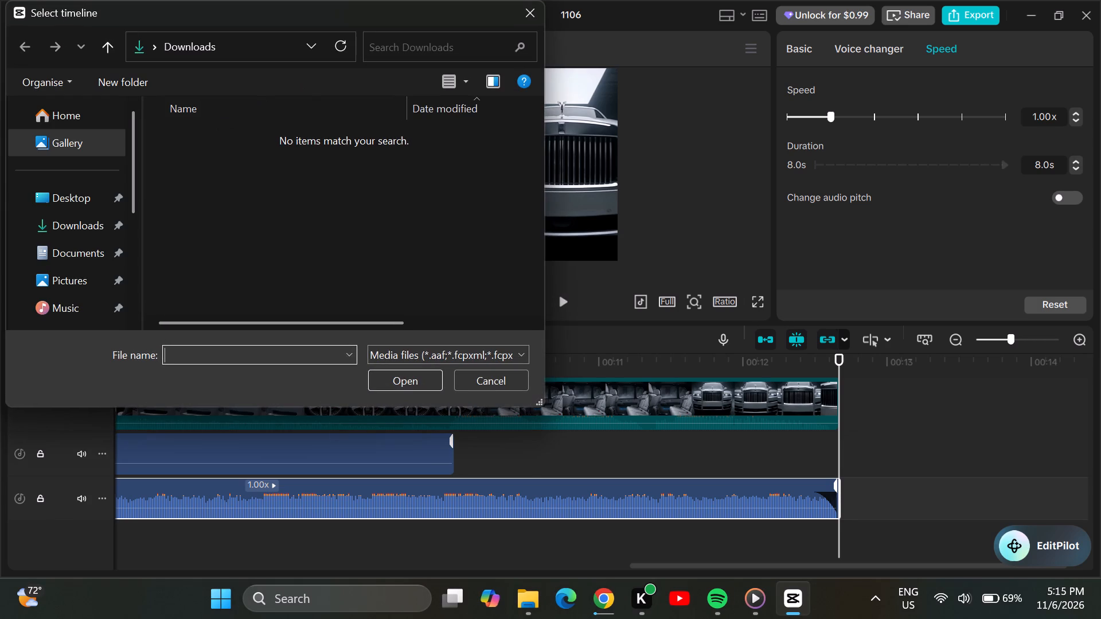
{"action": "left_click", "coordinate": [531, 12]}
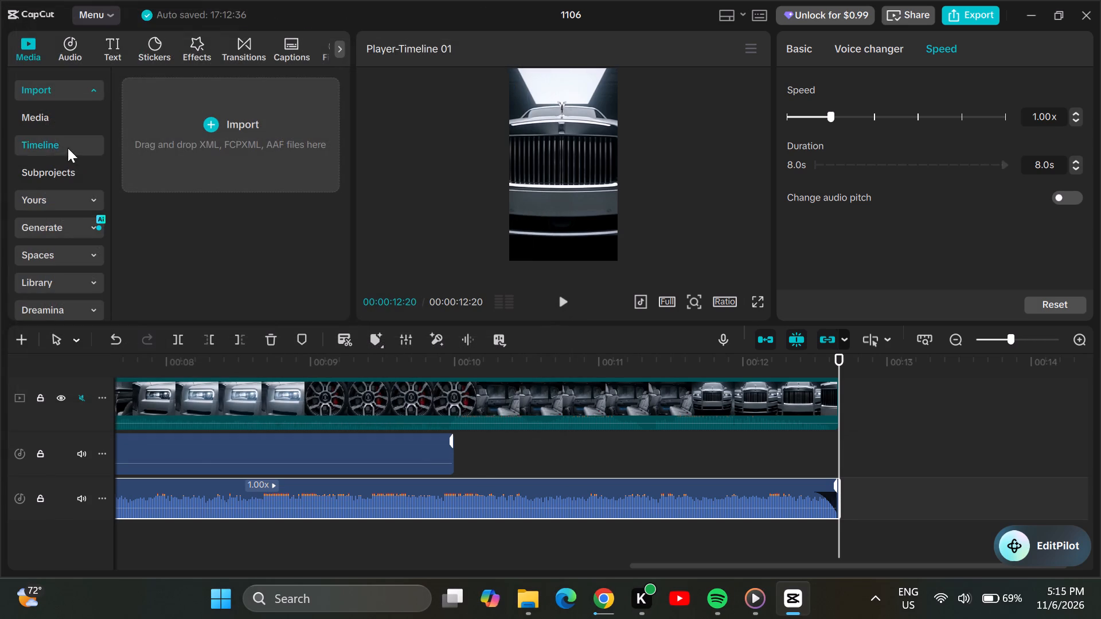
Show the project's imported media and create a new timeline in the 1106 project.
{"action": "left_click", "coordinate": [48, 123]}
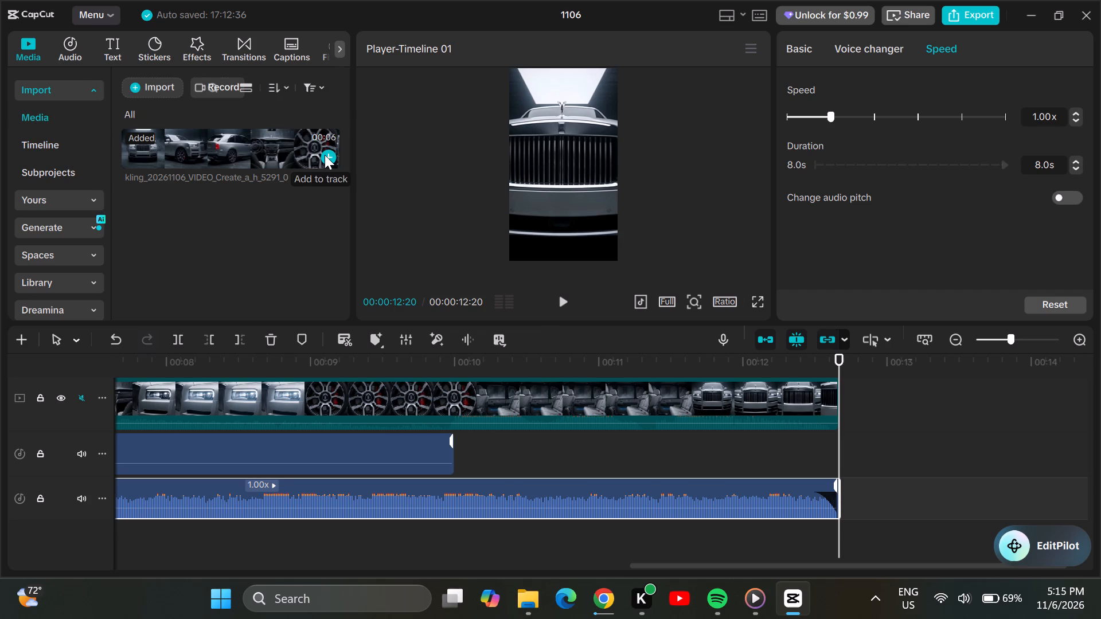
{"action": "left_click", "coordinate": [107, 10]}
{"action": "left_click", "coordinate": [110, 42]}
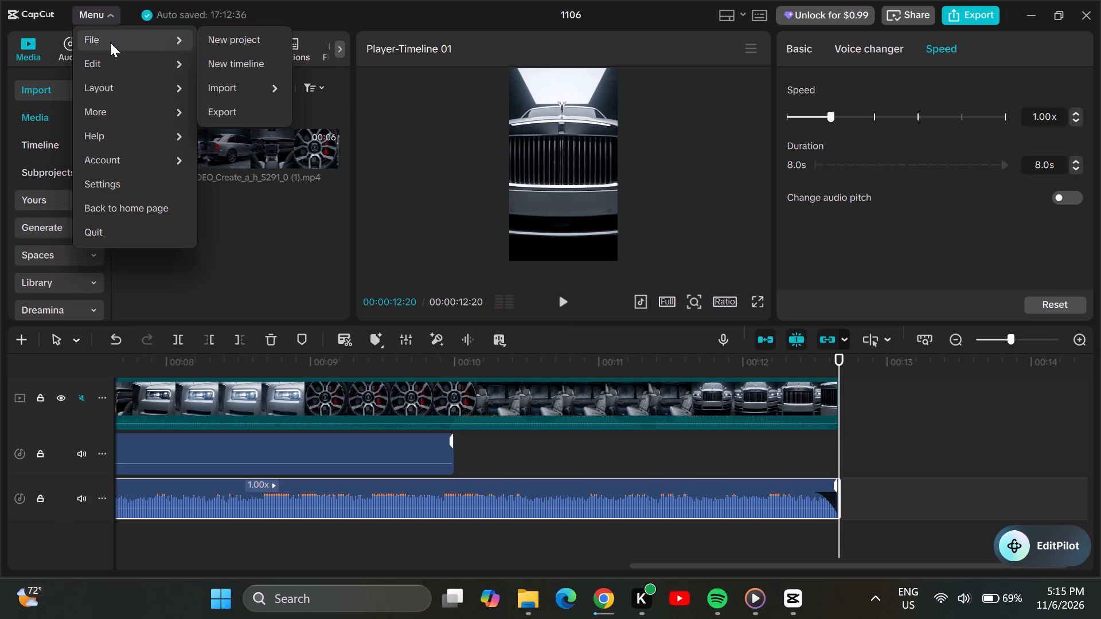
{"action": "double_click", "coordinate": [110, 42]}
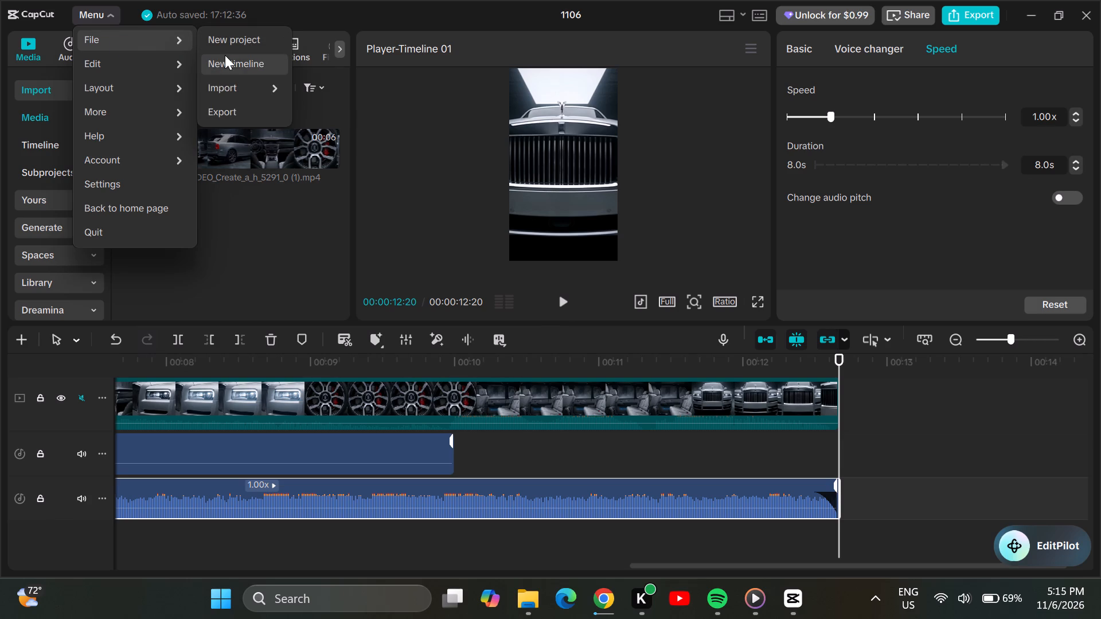
{"action": "left_click", "coordinate": [233, 61]}
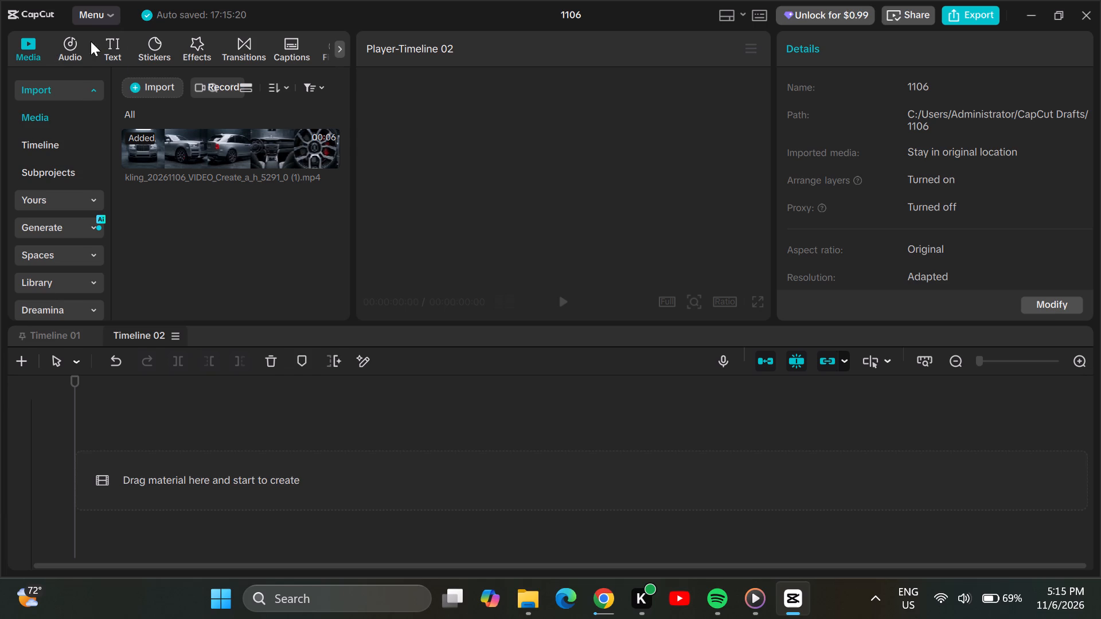
Import the 1104 (3)(1) video from the device's Camera Roll folder into the project media.
{"action": "left_click", "coordinate": [137, 87]}
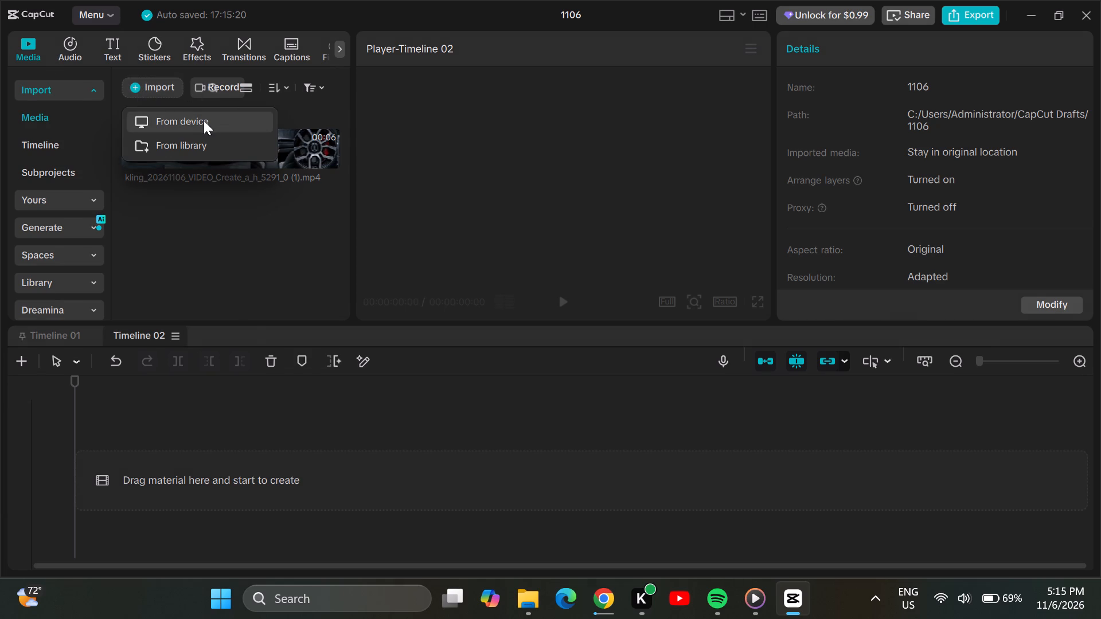
{"action": "left_click", "coordinate": [204, 120]}
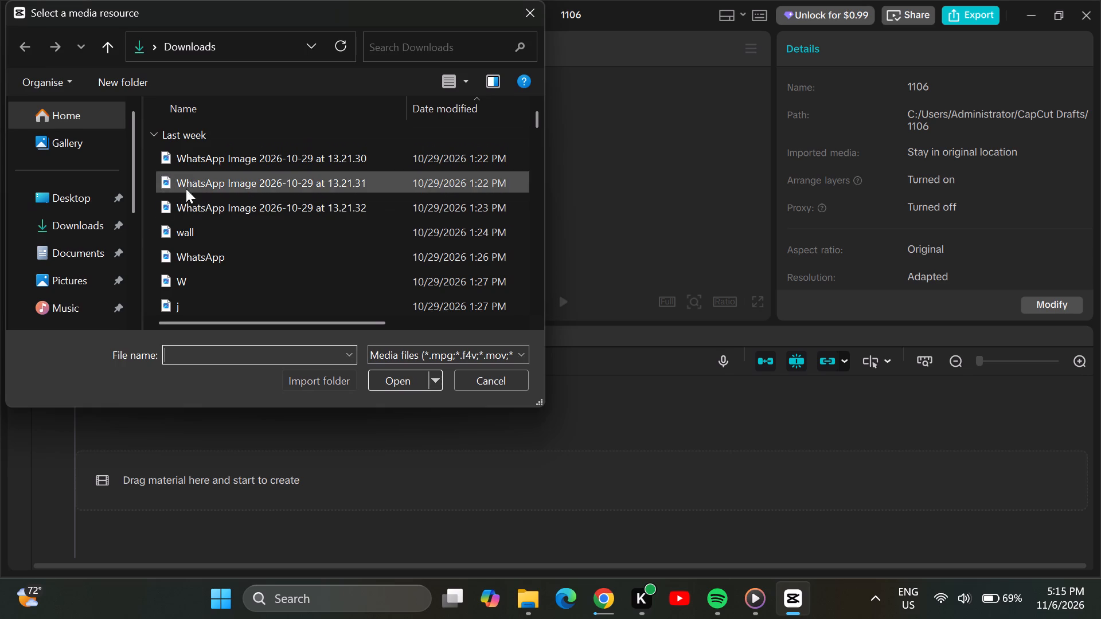
{"action": "scroll", "coordinate": [85, 265], "scroll_direction": "down", "scroll_amount": 1}
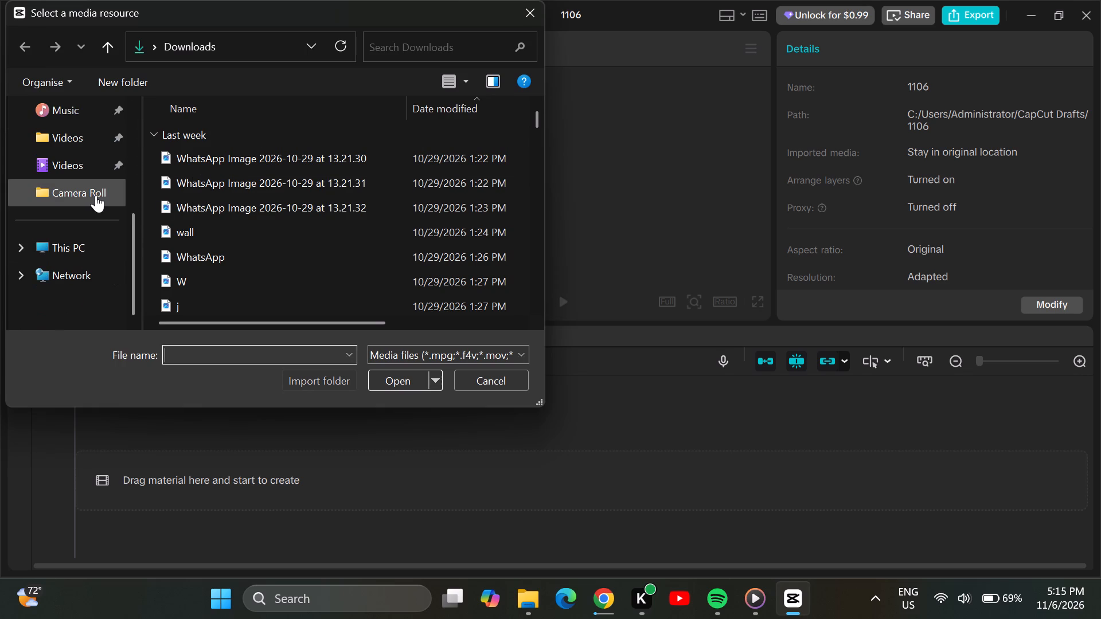
{"action": "left_click", "coordinate": [89, 195]}
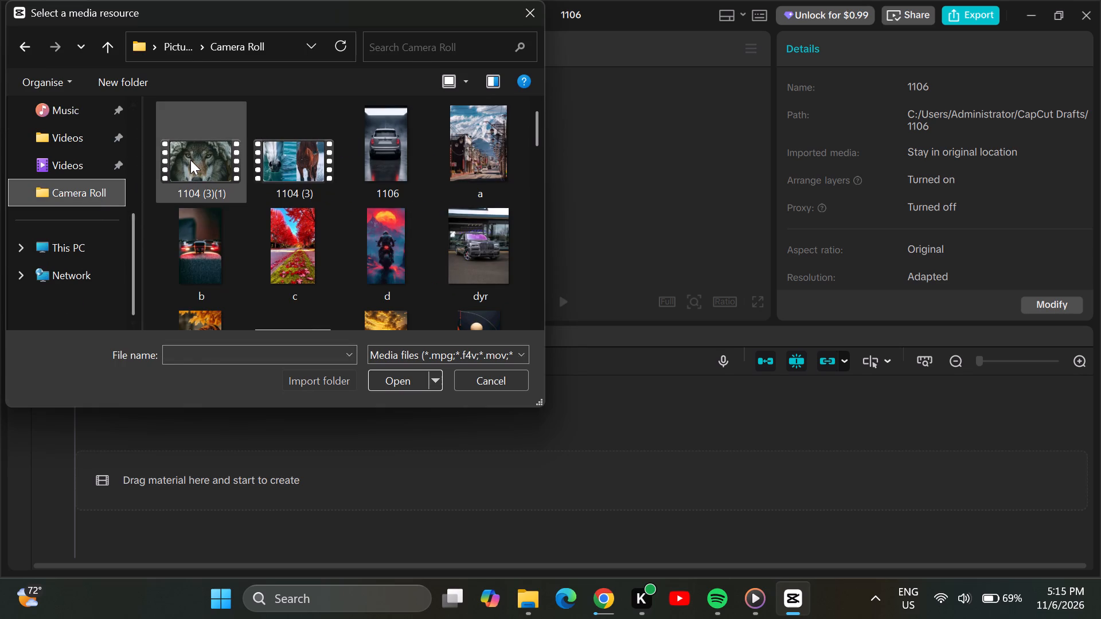
{"action": "left_click", "coordinate": [190, 160]}
{"action": "double_click", "coordinate": [190, 160]}
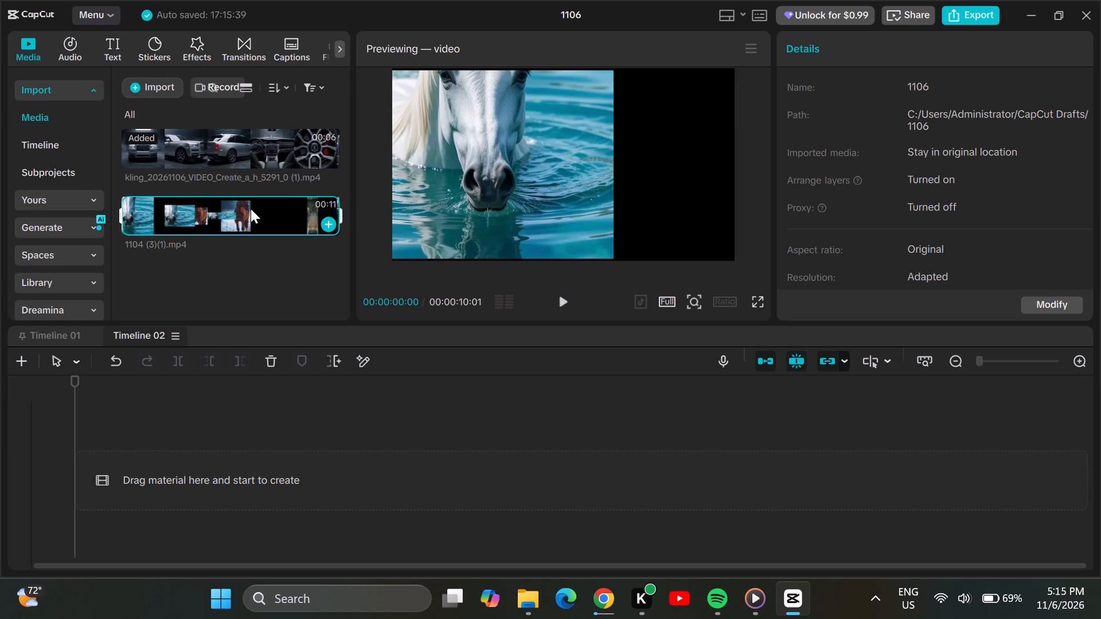
Place the 1104 (3)(1) clip on Timeline 02, starting at 00:00.
{"action": "right_click_drag", "start_coordinate": [251, 209], "coordinate": [245, 410]}
{"action": "left_click_drag", "start_coordinate": [234, 221], "coordinate": [235, 222]}
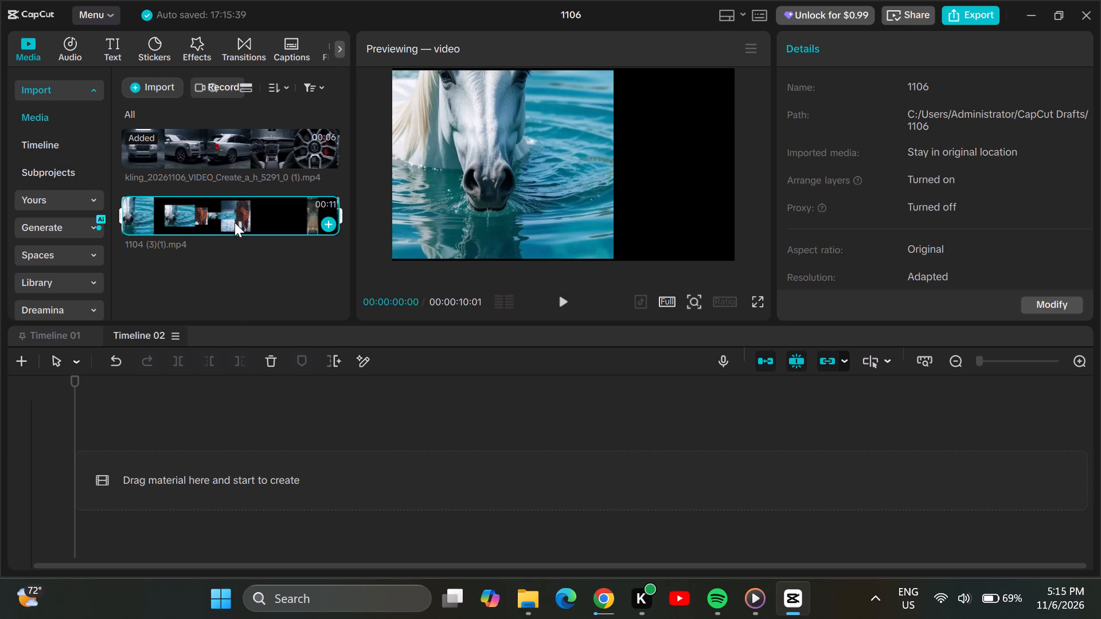
{"action": "left_click_drag", "start_coordinate": [235, 222], "coordinate": [212, 518]}
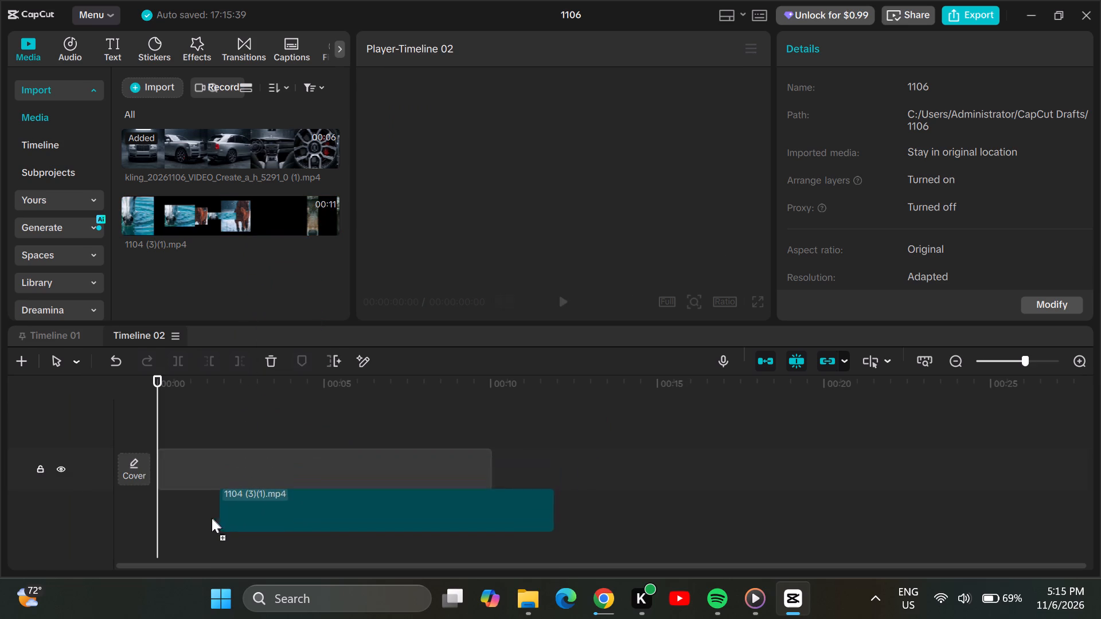
{"action": "left_click_drag", "start_coordinate": [212, 518], "coordinate": [157, 471]}
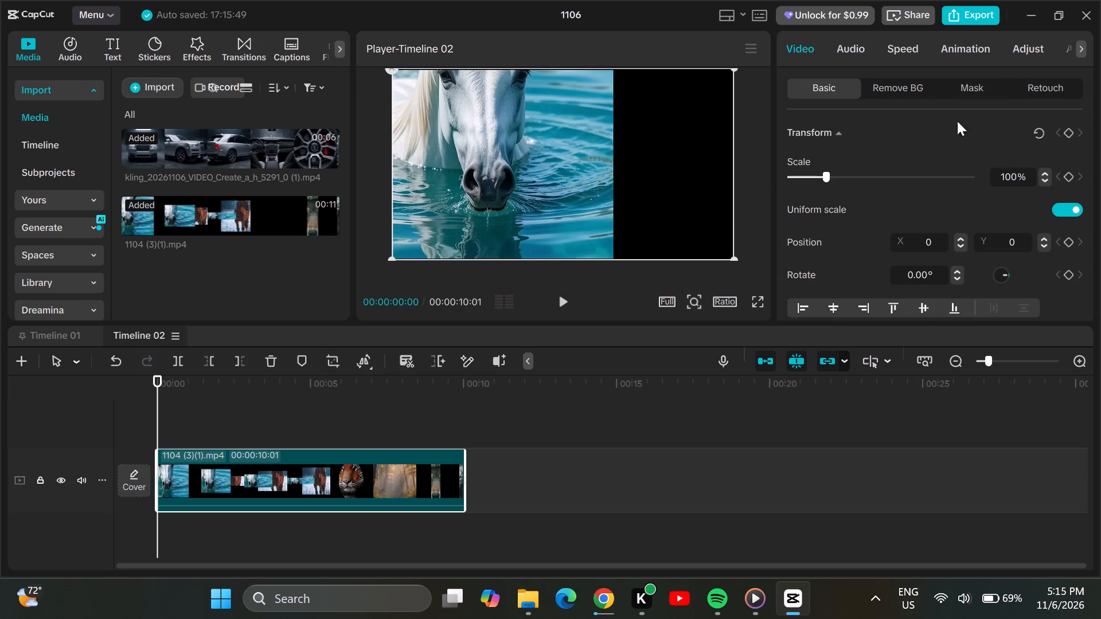
Slow the 1104 (3)(1) clip down to a standard speed of 0.55x.
{"action": "left_click", "coordinate": [904, 51]}
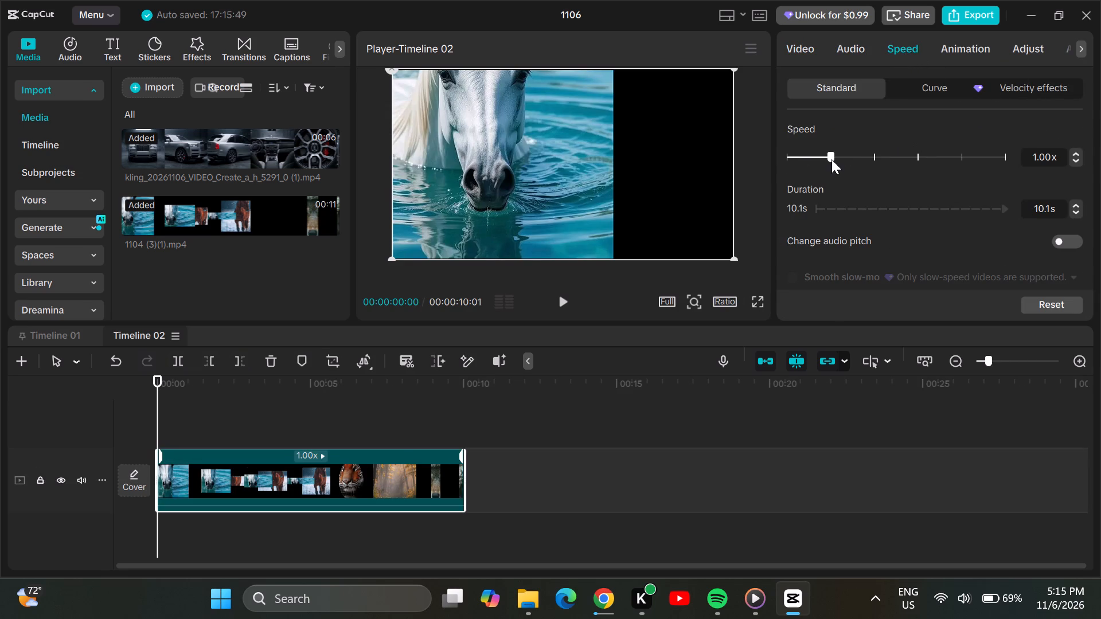
{"action": "right_click_drag", "start_coordinate": [831, 159], "coordinate": [821, 158]}
{"action": "left_click_drag", "start_coordinate": [830, 152], "coordinate": [814, 151]}
{"action": "left_click_drag", "start_coordinate": [814, 151], "coordinate": [809, 151]}
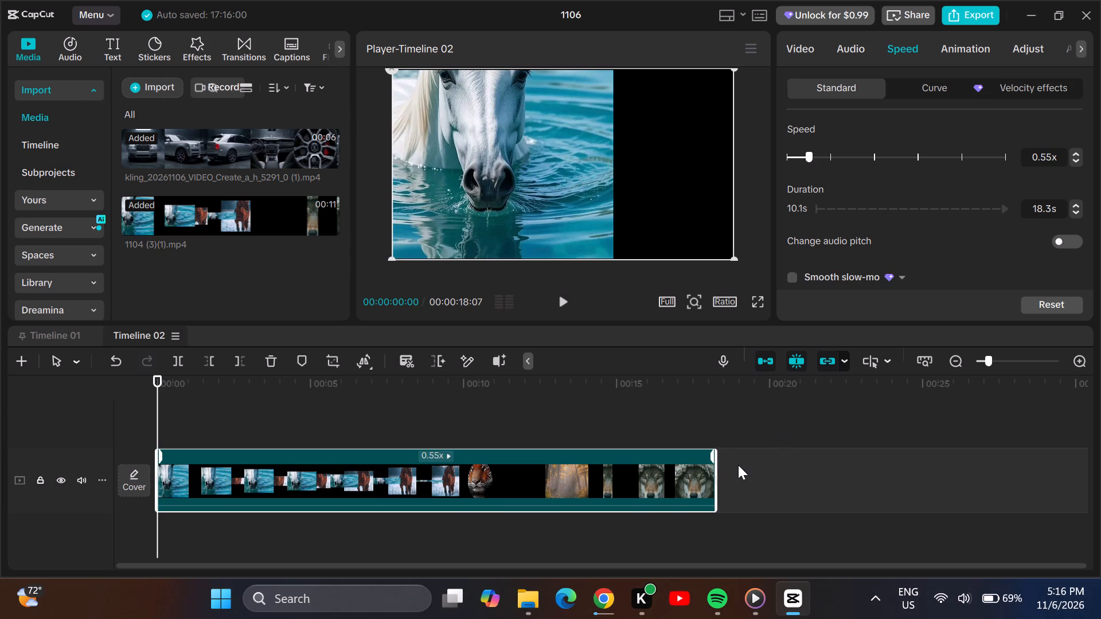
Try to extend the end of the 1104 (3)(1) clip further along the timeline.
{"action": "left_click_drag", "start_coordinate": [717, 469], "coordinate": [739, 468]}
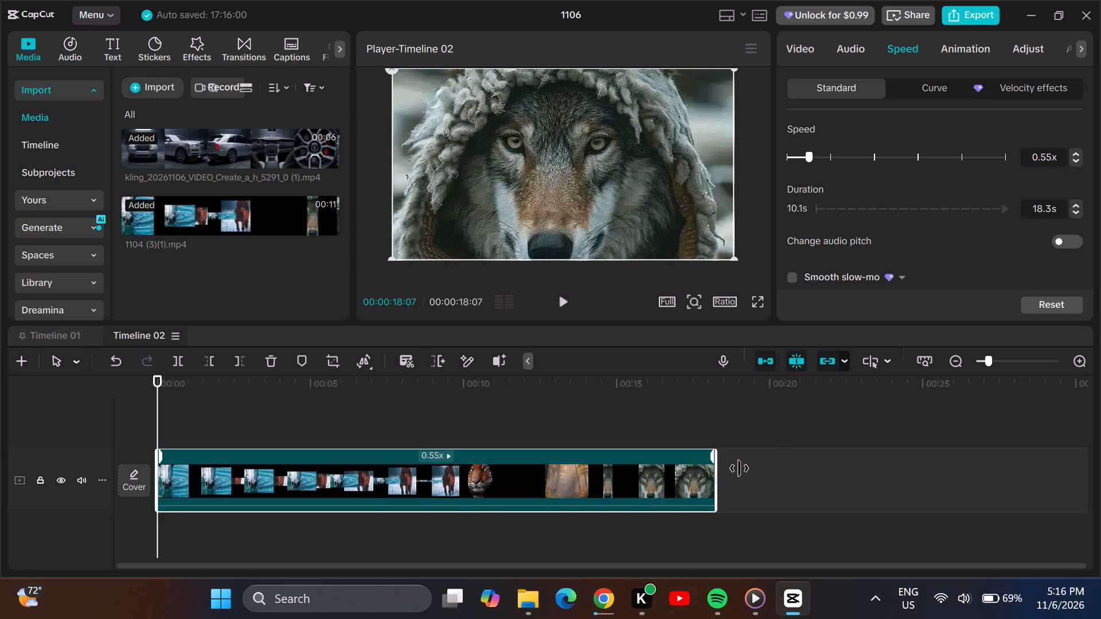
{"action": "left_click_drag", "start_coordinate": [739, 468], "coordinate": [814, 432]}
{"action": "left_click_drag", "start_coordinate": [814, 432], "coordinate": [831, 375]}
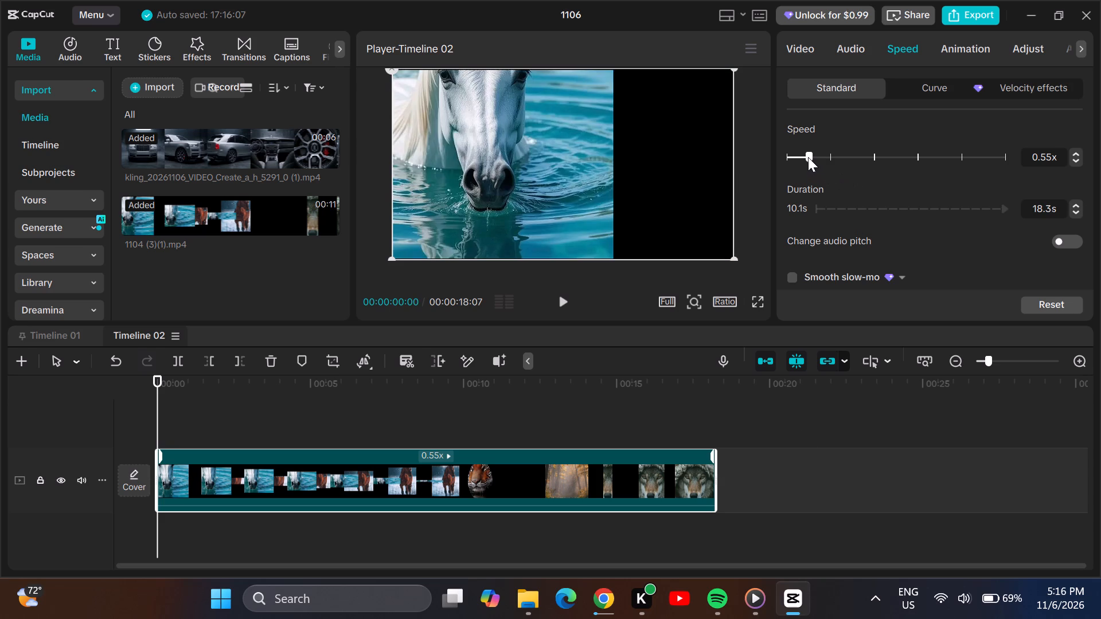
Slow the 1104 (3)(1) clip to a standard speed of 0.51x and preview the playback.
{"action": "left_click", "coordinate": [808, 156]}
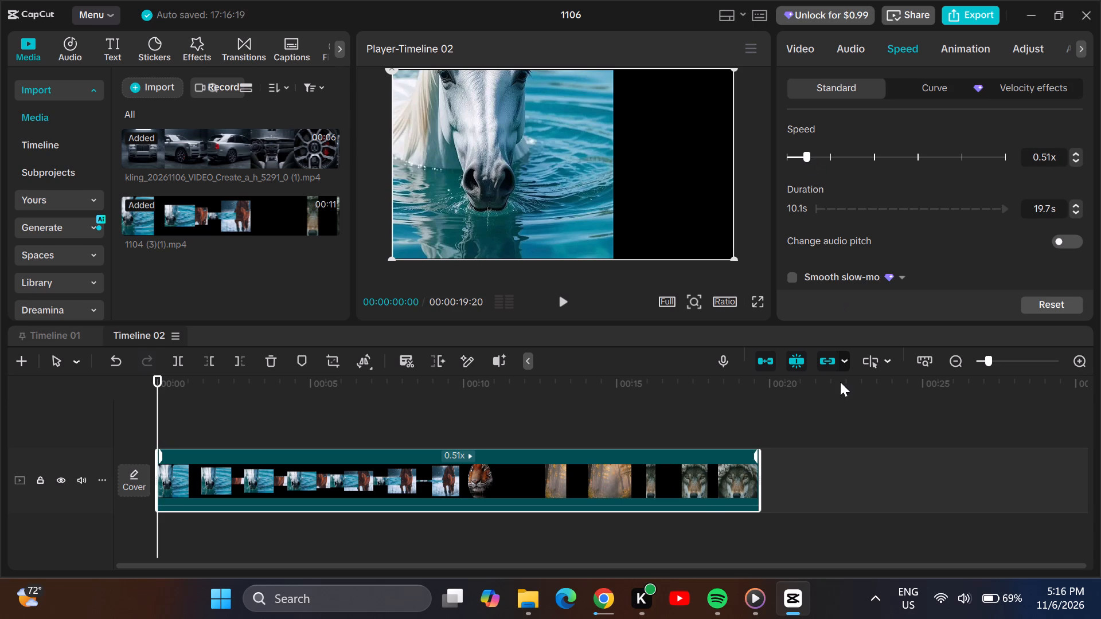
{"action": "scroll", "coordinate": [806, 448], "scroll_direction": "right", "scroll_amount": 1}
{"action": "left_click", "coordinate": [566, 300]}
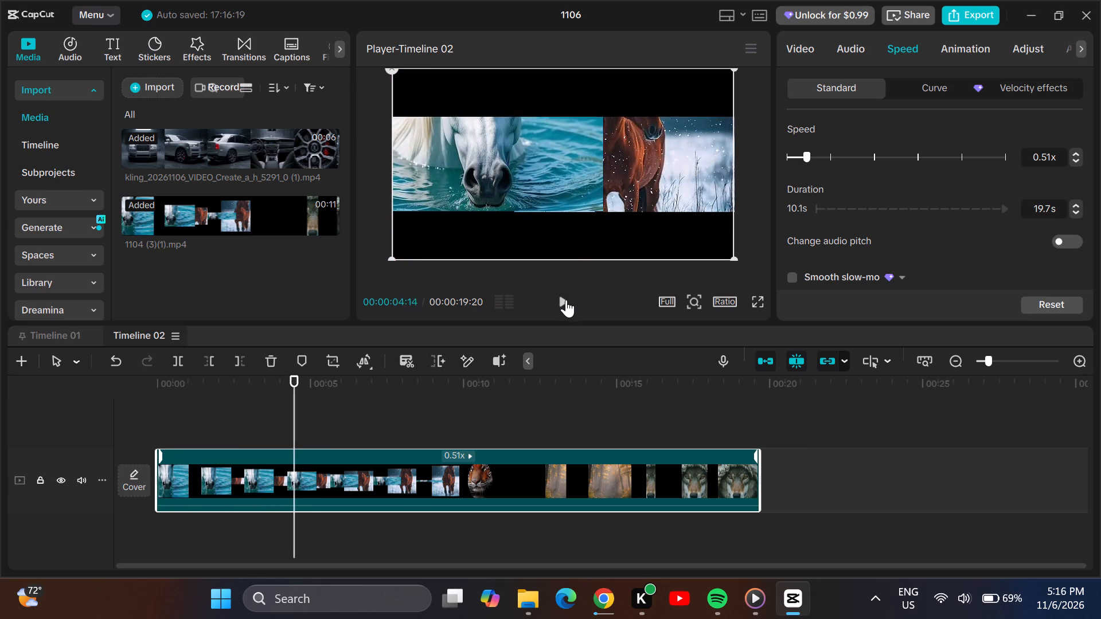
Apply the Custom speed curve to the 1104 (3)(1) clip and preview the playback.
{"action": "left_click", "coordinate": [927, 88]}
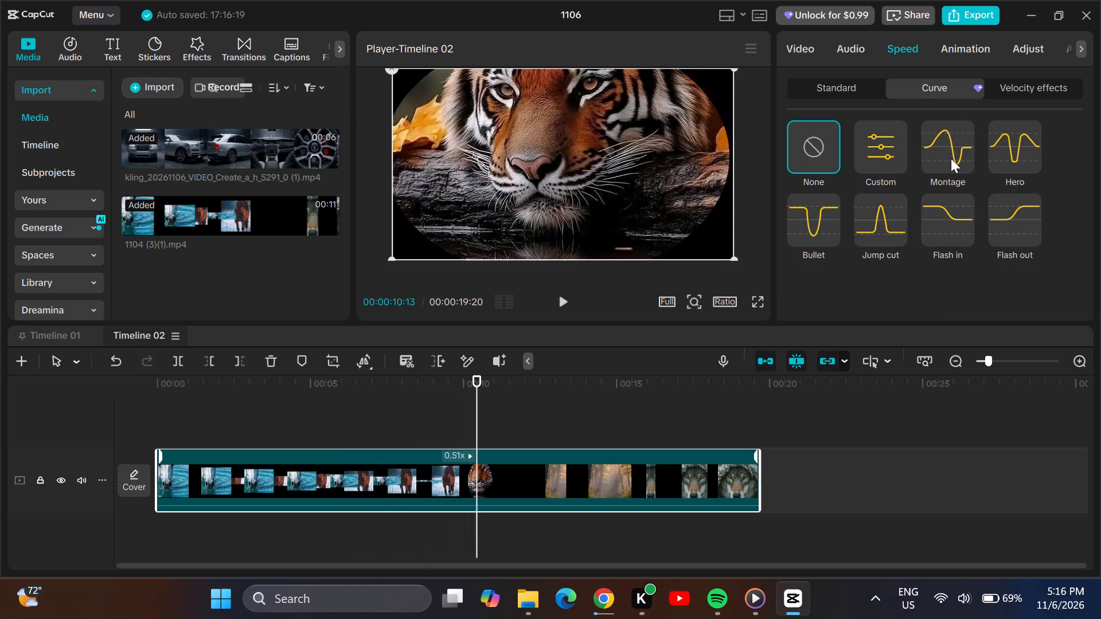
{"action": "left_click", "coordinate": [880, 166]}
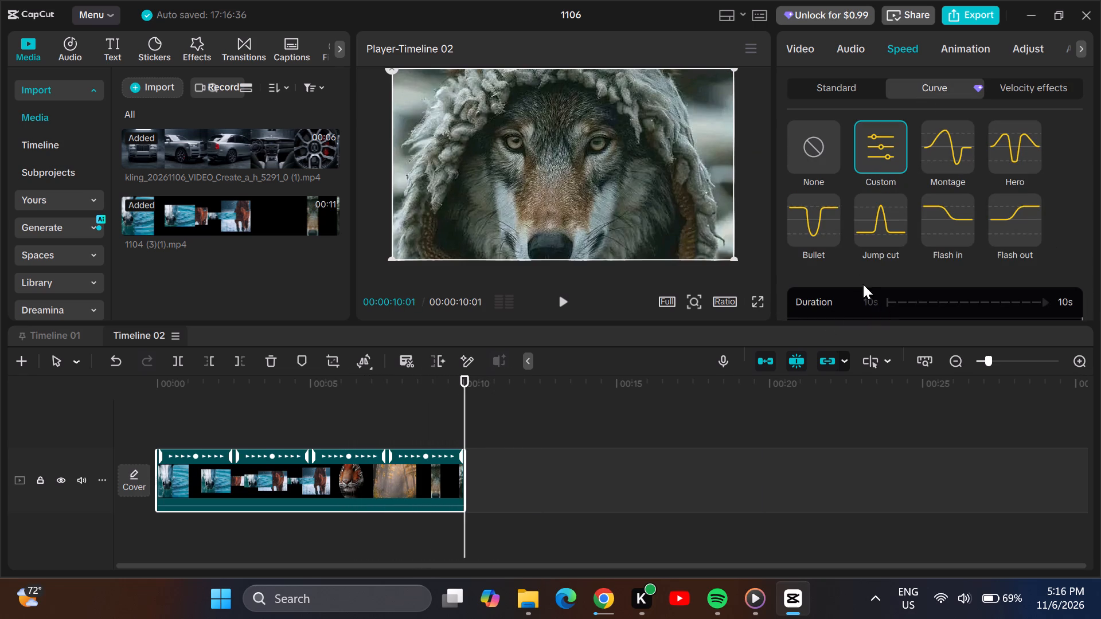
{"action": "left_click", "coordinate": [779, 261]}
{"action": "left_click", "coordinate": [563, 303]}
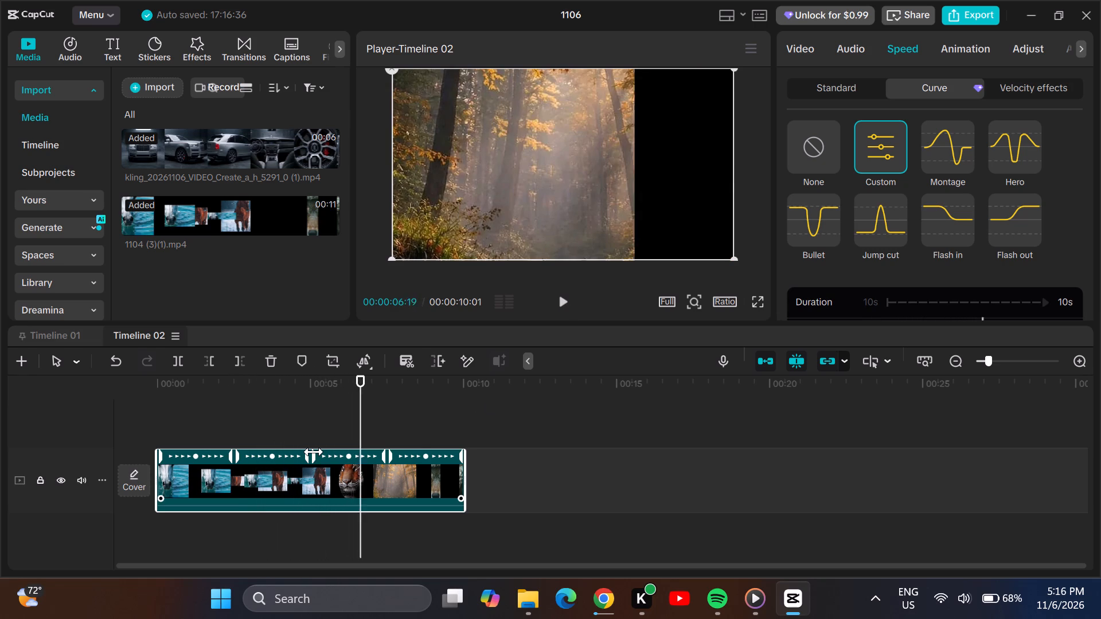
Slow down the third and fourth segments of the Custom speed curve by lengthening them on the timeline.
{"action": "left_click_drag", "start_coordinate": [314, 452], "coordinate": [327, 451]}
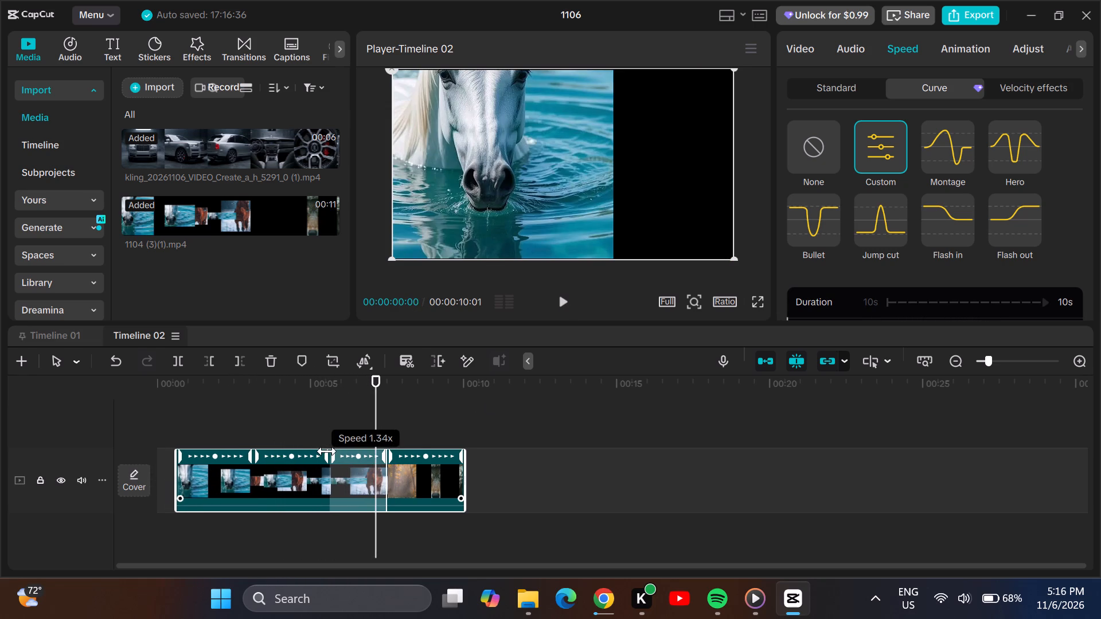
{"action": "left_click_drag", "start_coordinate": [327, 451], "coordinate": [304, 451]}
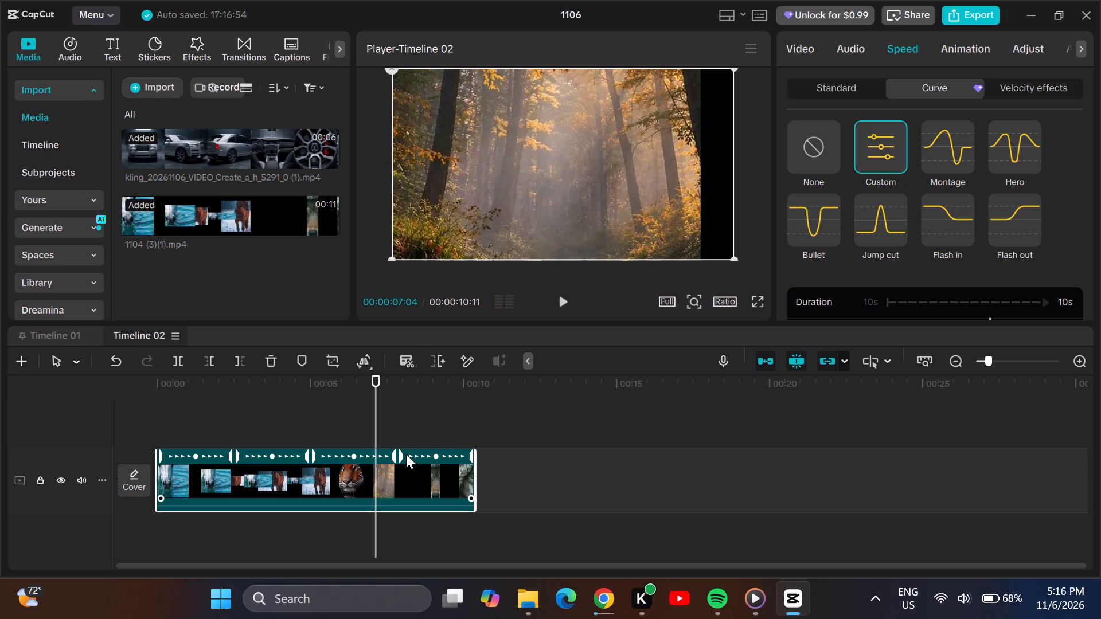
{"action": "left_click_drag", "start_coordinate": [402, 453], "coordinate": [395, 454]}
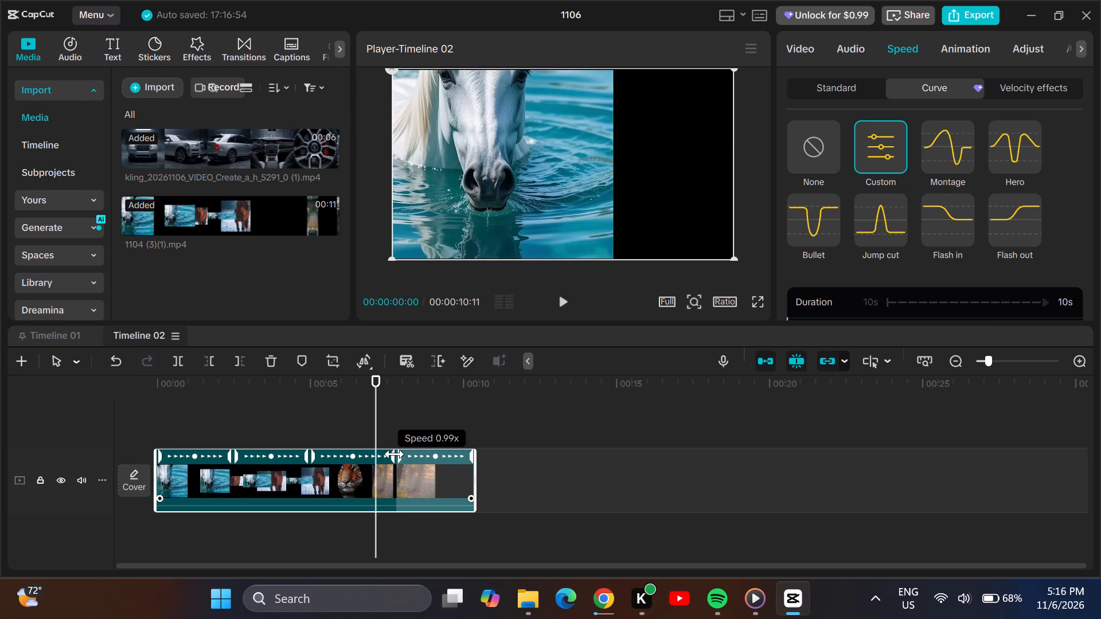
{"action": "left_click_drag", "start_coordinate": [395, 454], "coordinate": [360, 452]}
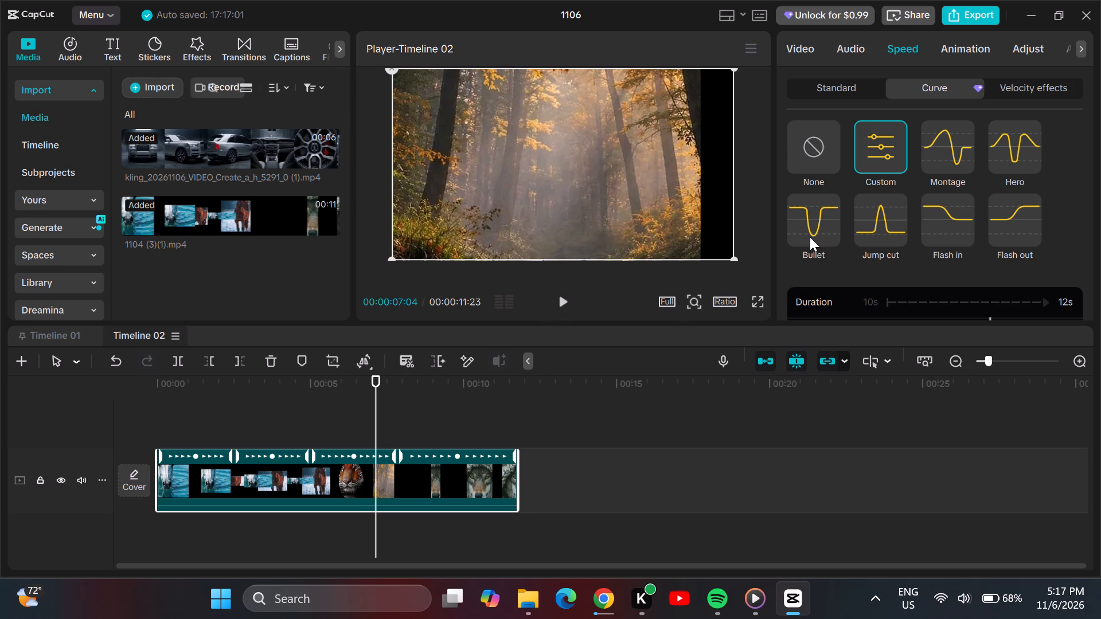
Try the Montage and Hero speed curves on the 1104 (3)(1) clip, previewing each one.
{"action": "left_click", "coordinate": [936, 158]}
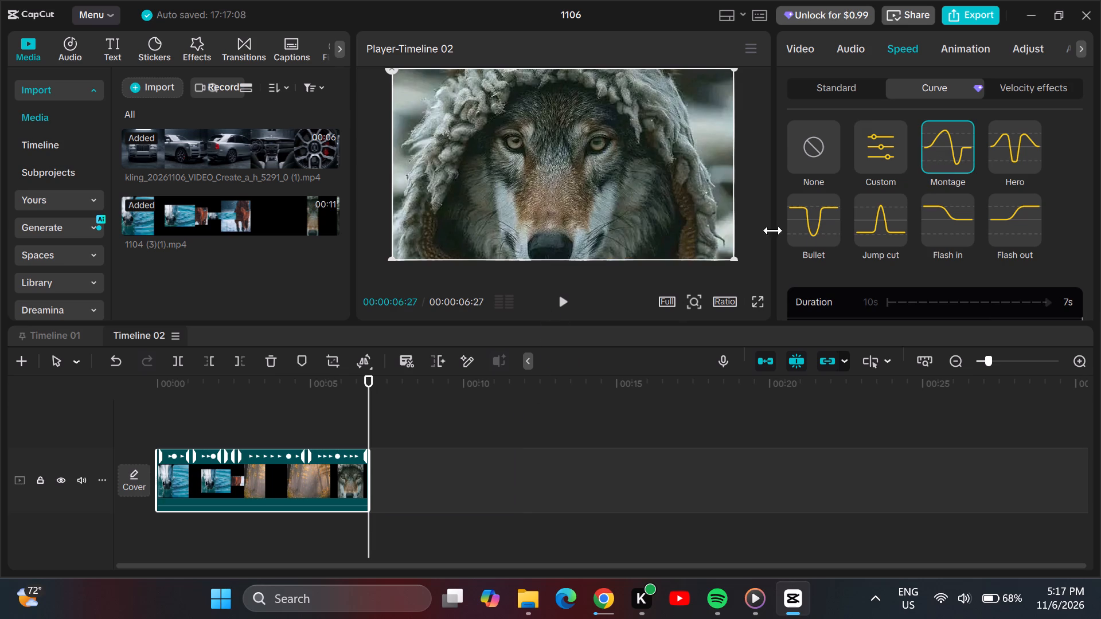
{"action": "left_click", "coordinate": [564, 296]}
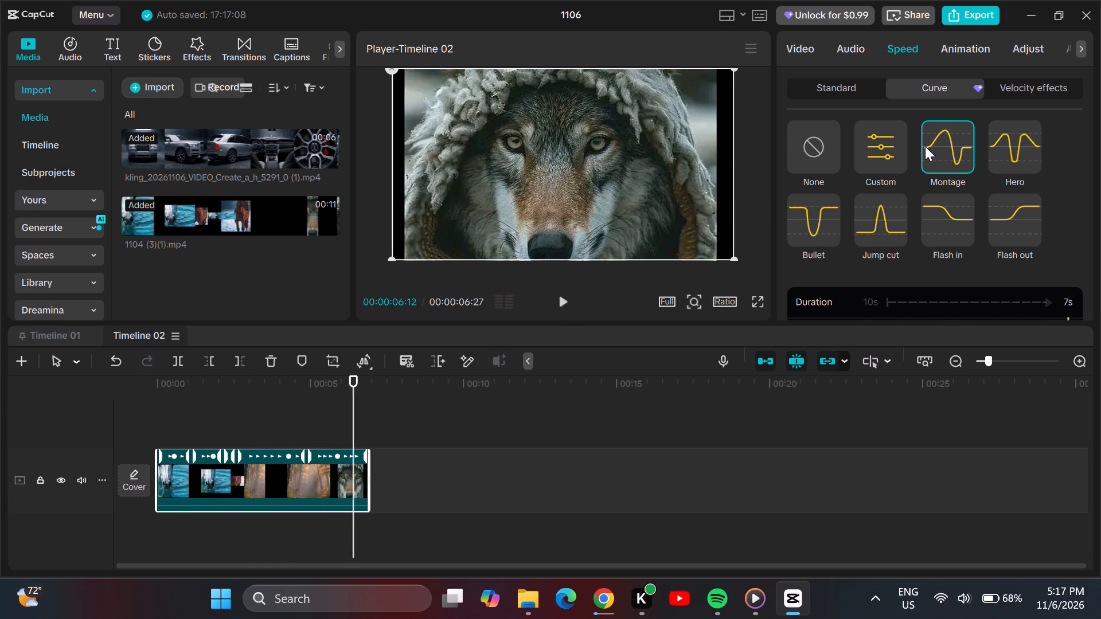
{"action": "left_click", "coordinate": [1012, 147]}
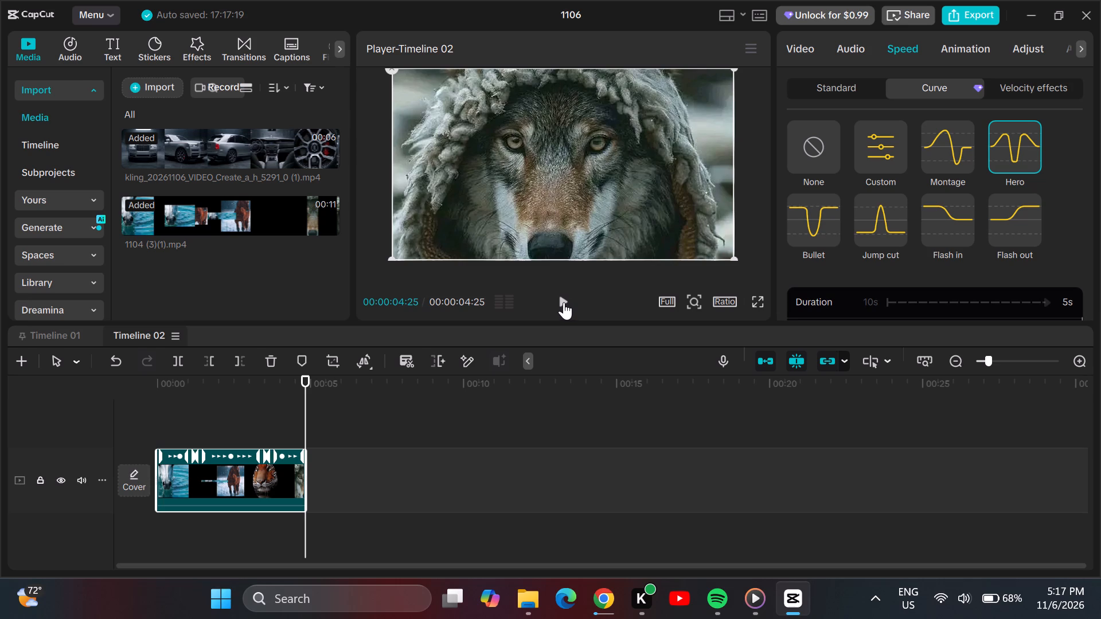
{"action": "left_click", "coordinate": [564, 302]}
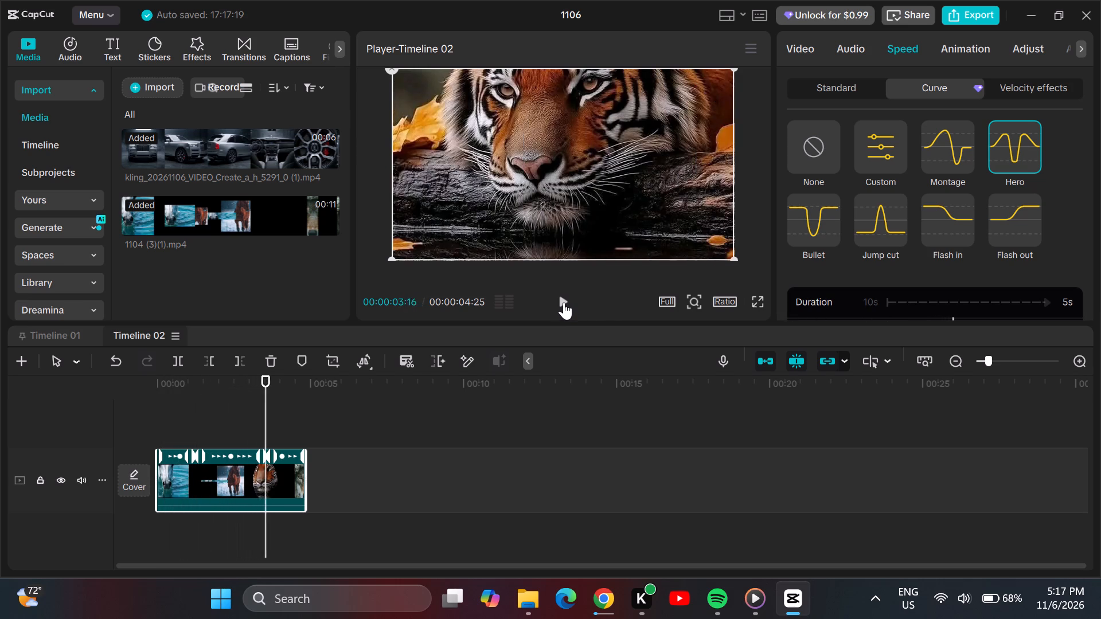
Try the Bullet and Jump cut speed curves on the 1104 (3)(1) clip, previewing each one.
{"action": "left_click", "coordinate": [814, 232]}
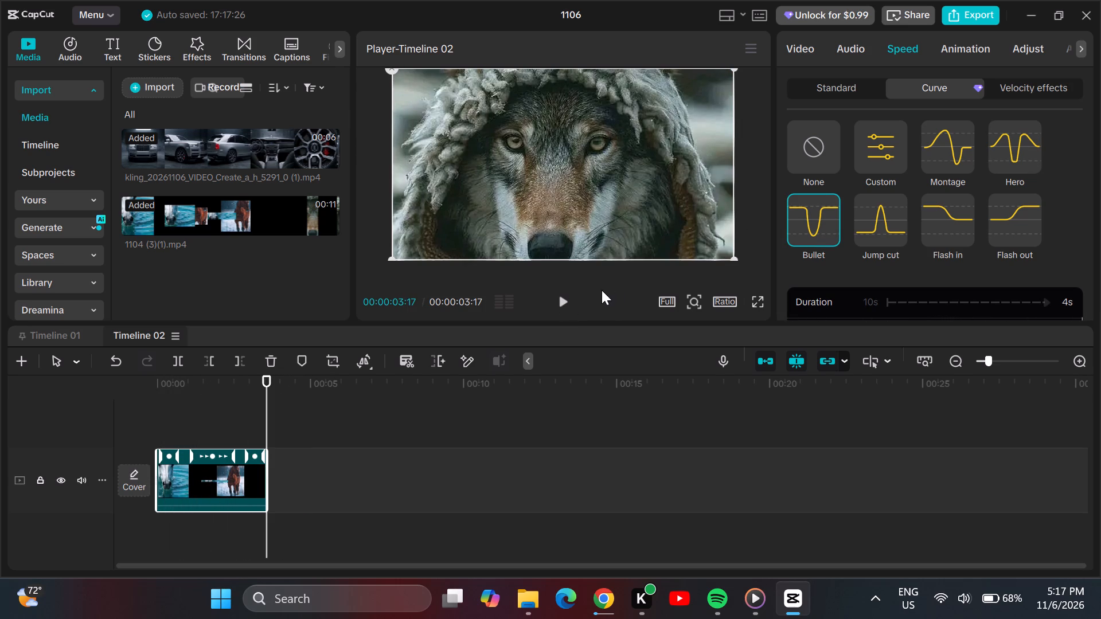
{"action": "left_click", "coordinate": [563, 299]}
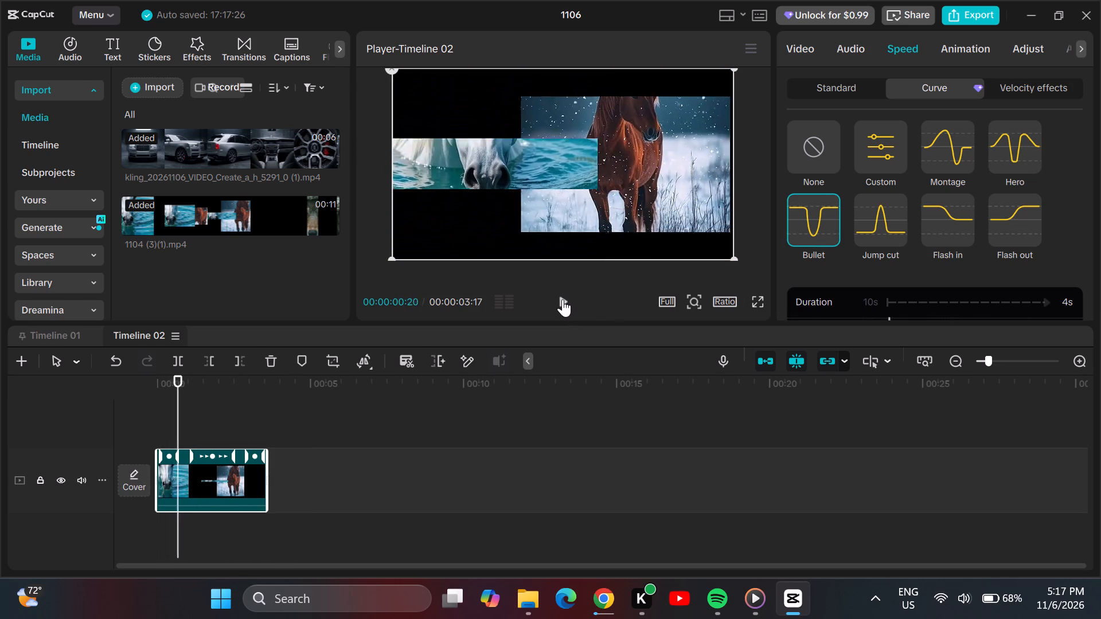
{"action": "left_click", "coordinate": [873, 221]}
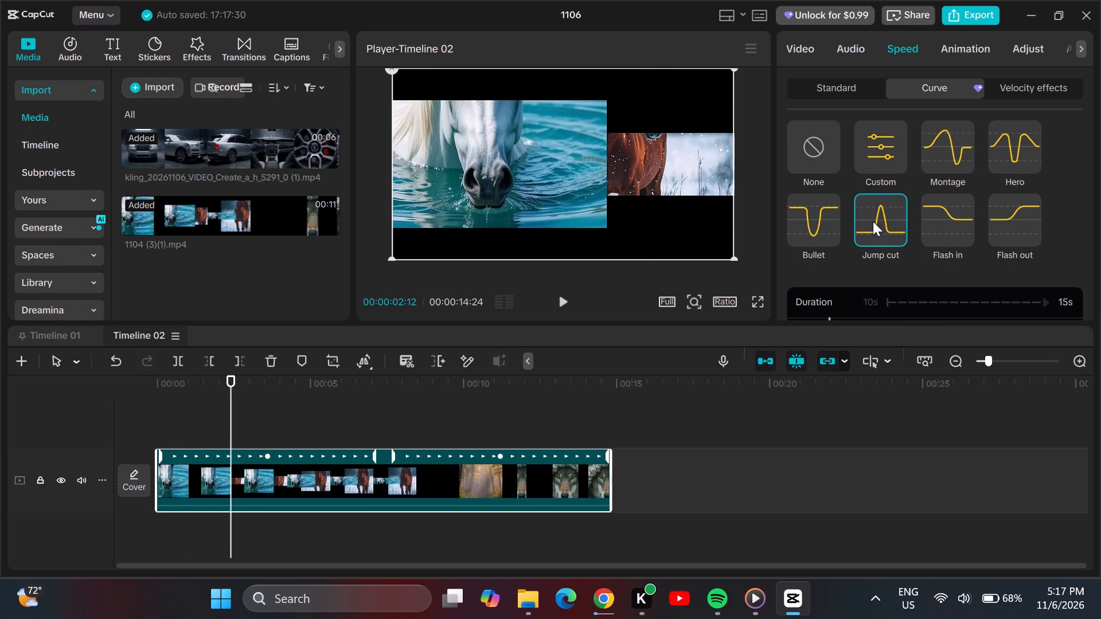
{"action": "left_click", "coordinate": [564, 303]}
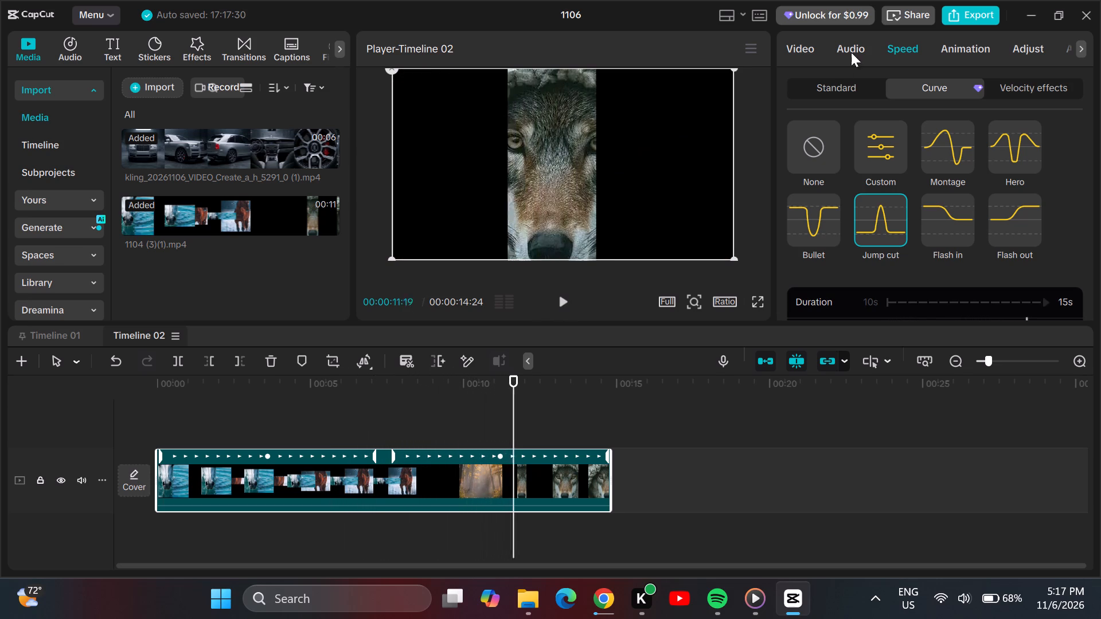
Replace the 1104 (3)(1) clip's speed curve with a standard speed of 0.51x.
{"action": "left_click", "coordinate": [887, 46]}
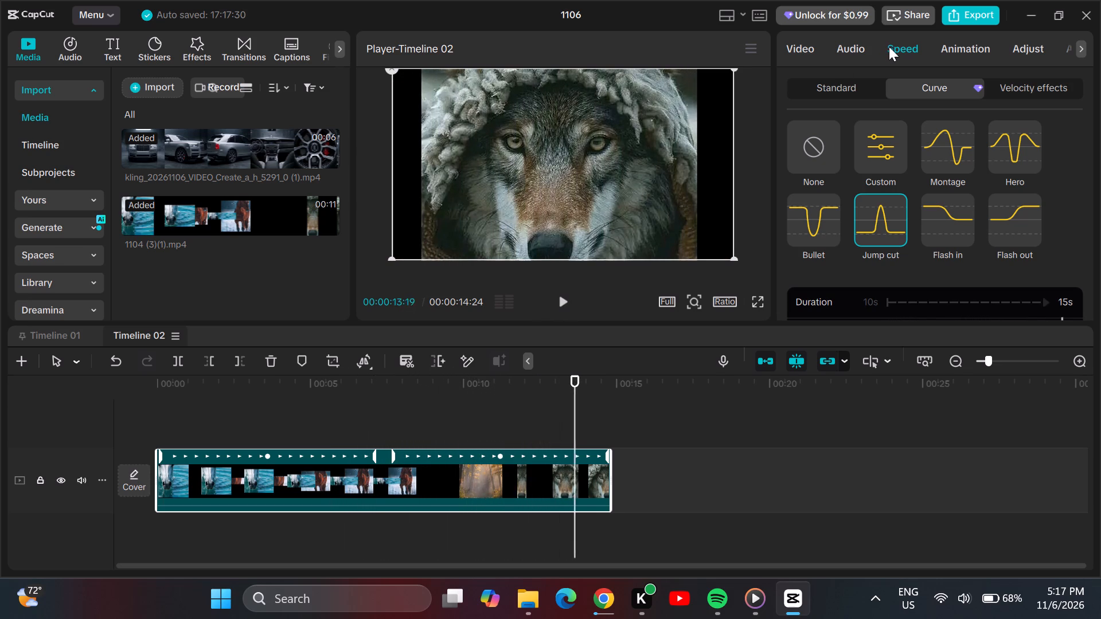
{"action": "left_click", "coordinate": [898, 47]}
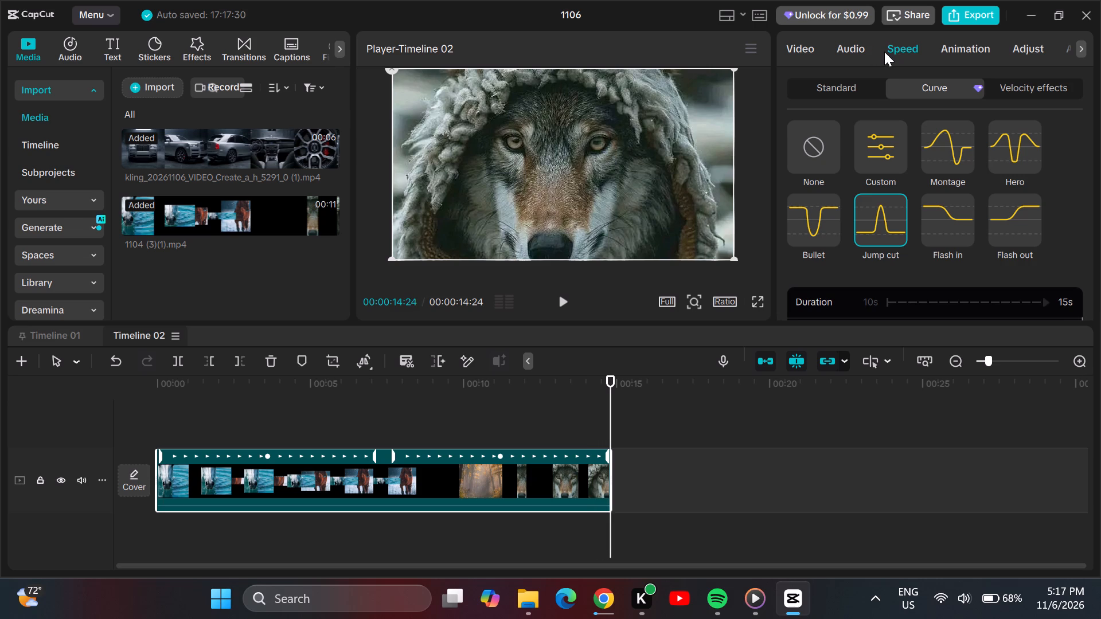
{"action": "left_click", "coordinate": [844, 81]}
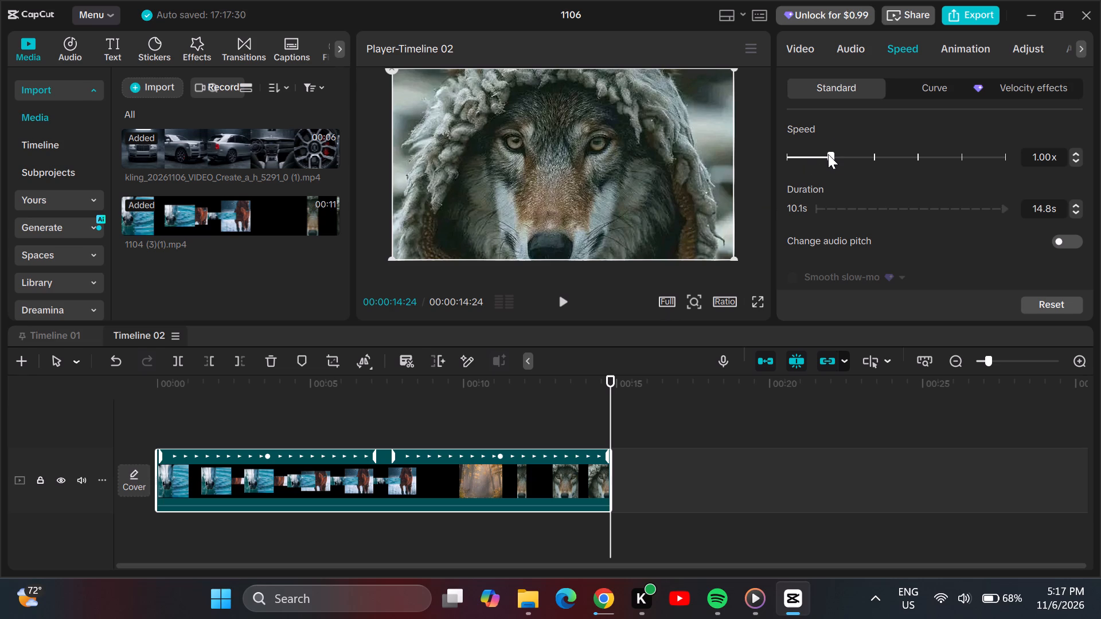
{"action": "right_click_drag", "start_coordinate": [828, 154], "coordinate": [812, 154]}
{"action": "left_click_drag", "start_coordinate": [832, 154], "coordinate": [809, 154]}
{"action": "left_click_drag", "start_coordinate": [809, 154], "coordinate": [807, 153]}
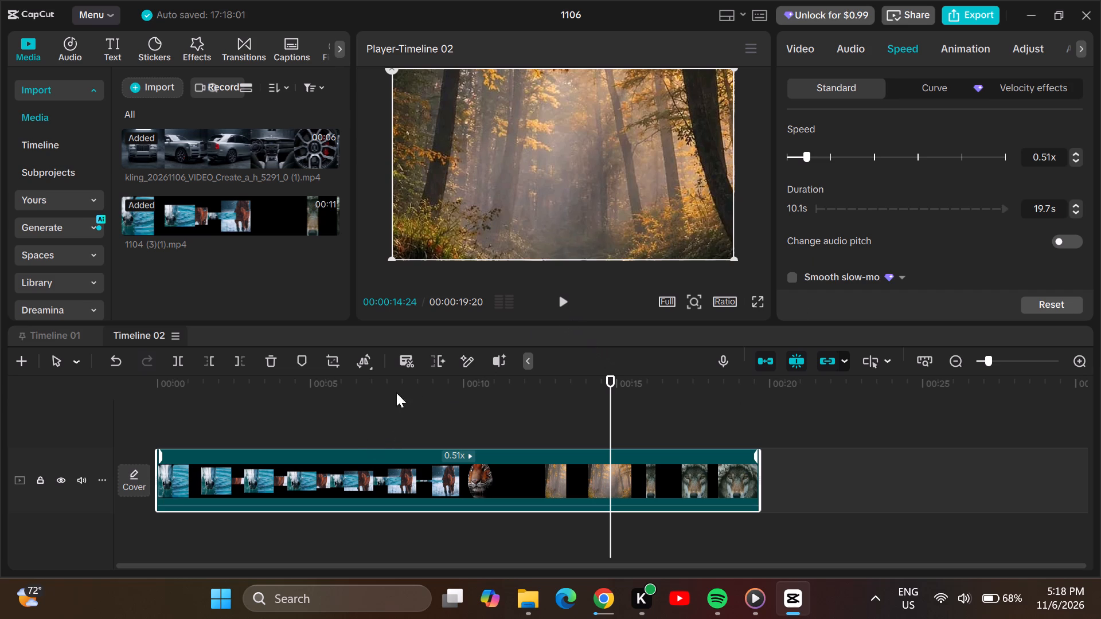
Preview the slowed 1104 (3)(1) clip and return the playhead to the start of Timeline 02.
{"action": "left_click", "coordinate": [561, 300]}
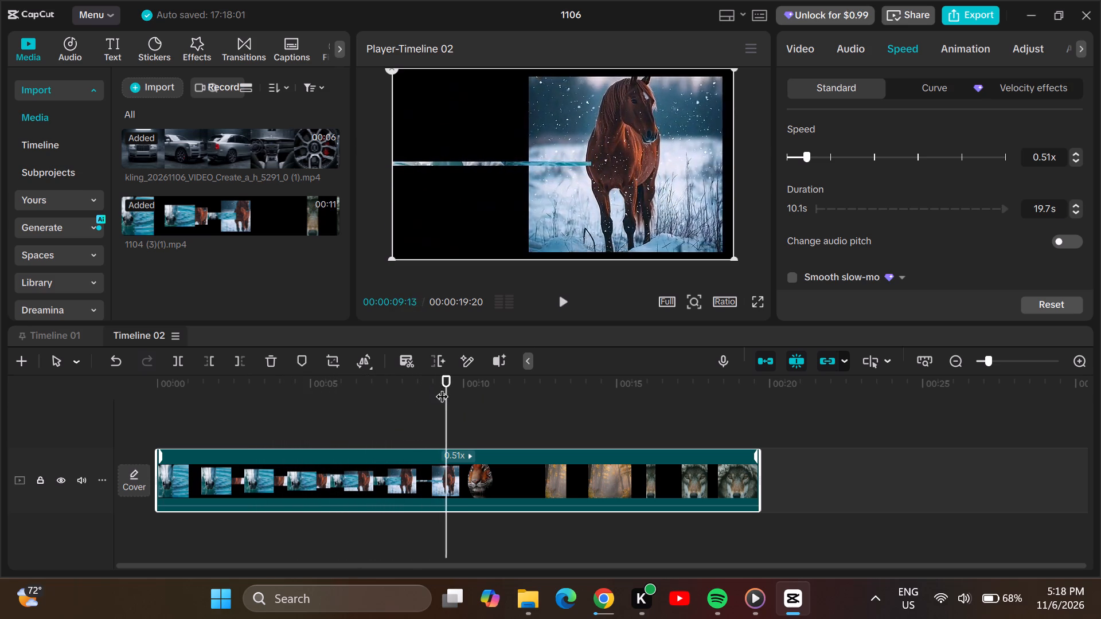
{"action": "left_click_drag", "start_coordinate": [456, 391], "coordinate": [220, 385]}
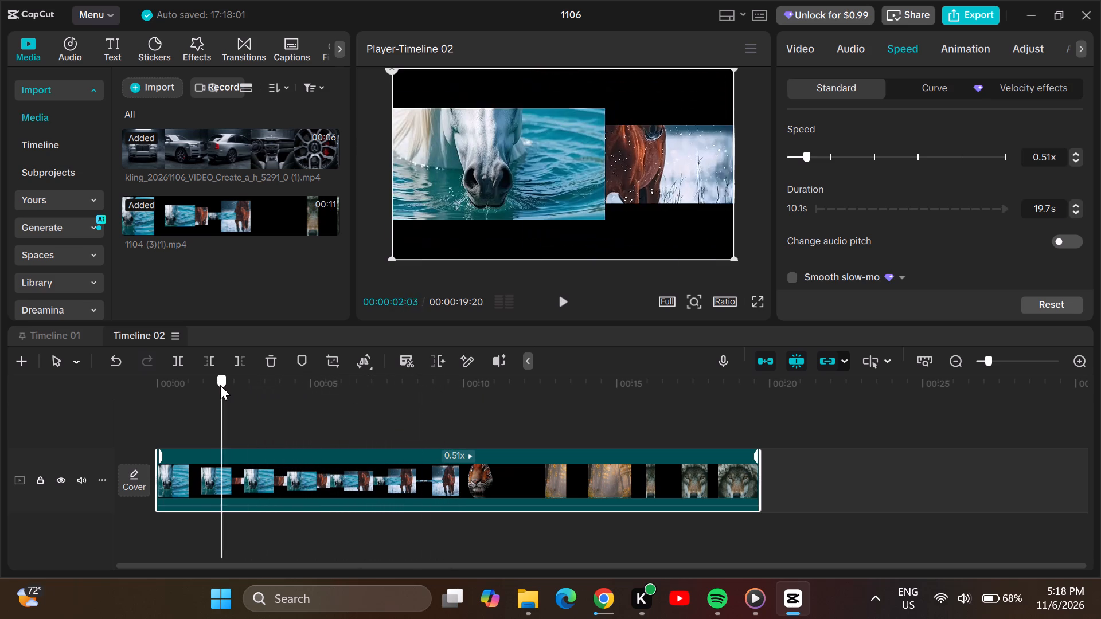
{"action": "left_click_drag", "start_coordinate": [220, 385], "coordinate": [157, 379]}
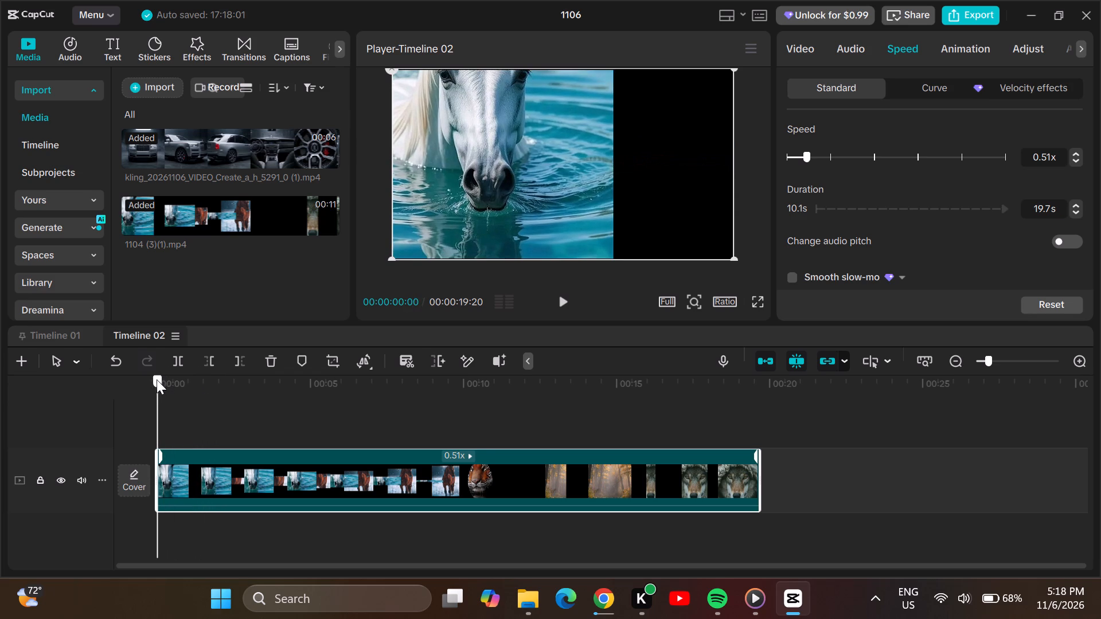
{"action": "left_click_drag", "start_coordinate": [157, 379], "coordinate": [138, 377]}
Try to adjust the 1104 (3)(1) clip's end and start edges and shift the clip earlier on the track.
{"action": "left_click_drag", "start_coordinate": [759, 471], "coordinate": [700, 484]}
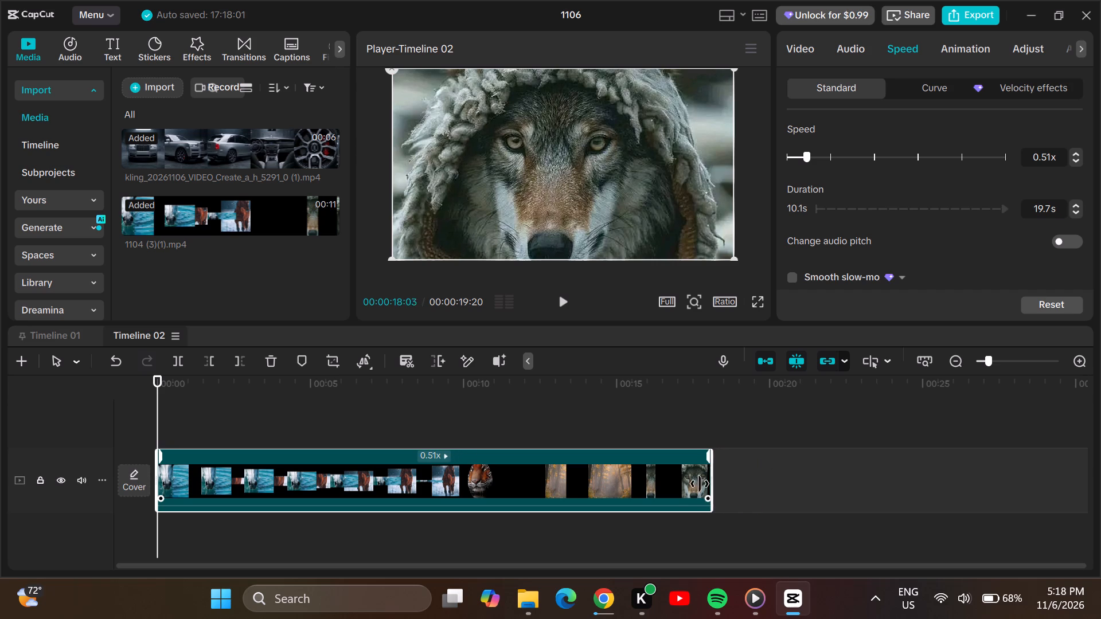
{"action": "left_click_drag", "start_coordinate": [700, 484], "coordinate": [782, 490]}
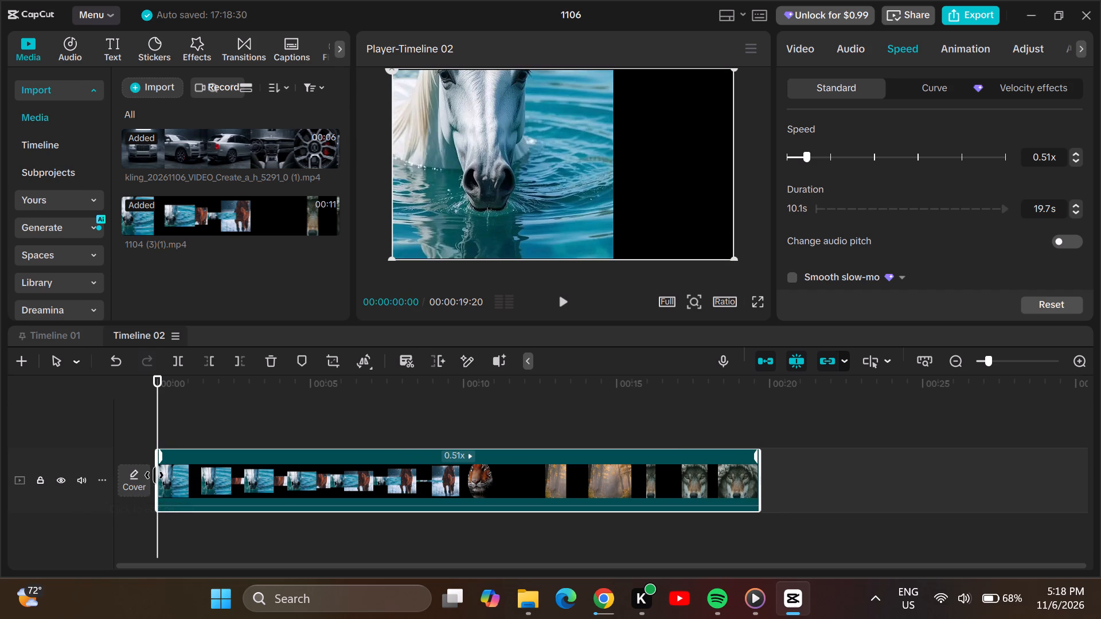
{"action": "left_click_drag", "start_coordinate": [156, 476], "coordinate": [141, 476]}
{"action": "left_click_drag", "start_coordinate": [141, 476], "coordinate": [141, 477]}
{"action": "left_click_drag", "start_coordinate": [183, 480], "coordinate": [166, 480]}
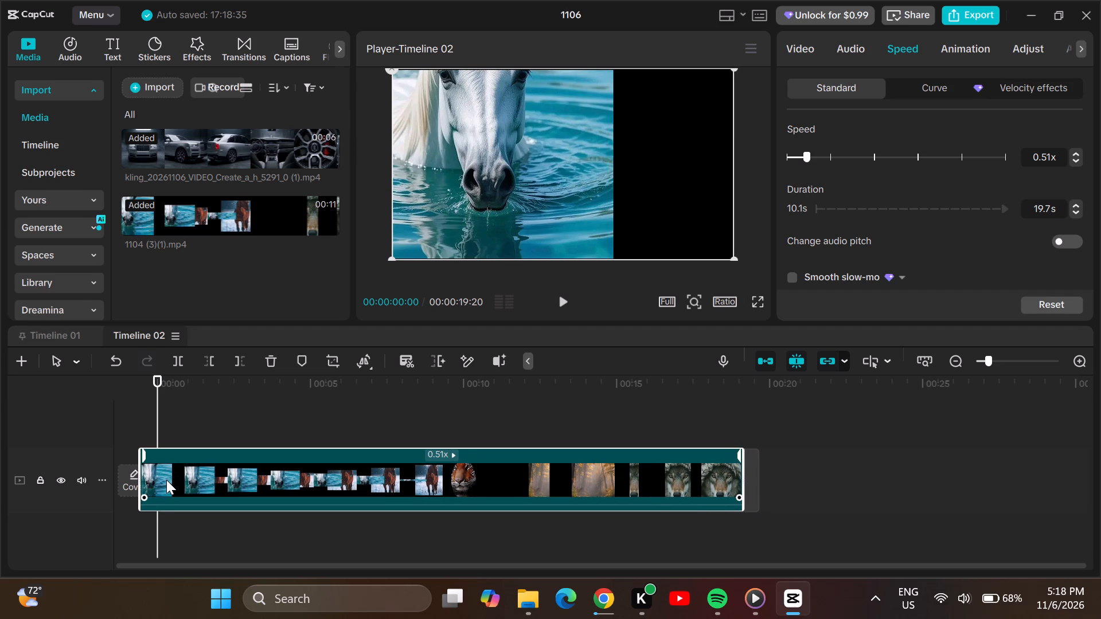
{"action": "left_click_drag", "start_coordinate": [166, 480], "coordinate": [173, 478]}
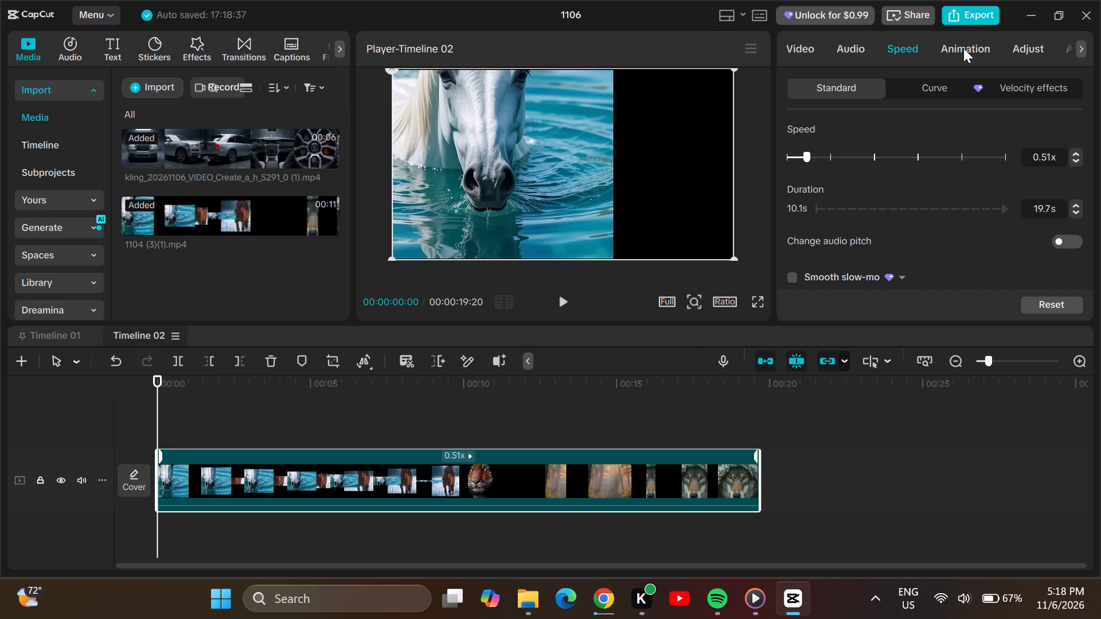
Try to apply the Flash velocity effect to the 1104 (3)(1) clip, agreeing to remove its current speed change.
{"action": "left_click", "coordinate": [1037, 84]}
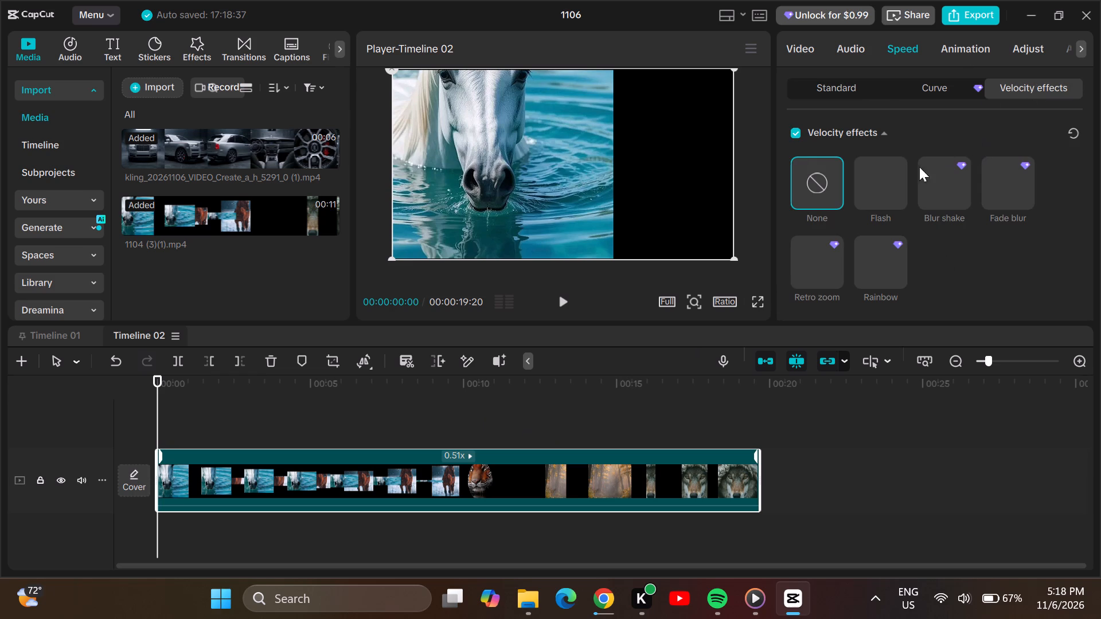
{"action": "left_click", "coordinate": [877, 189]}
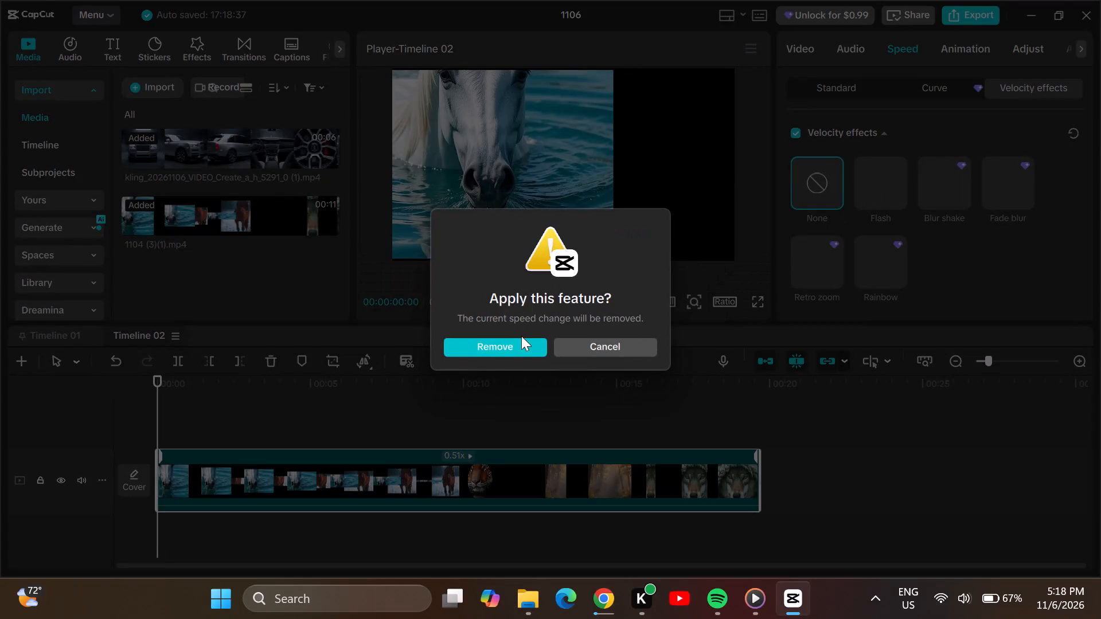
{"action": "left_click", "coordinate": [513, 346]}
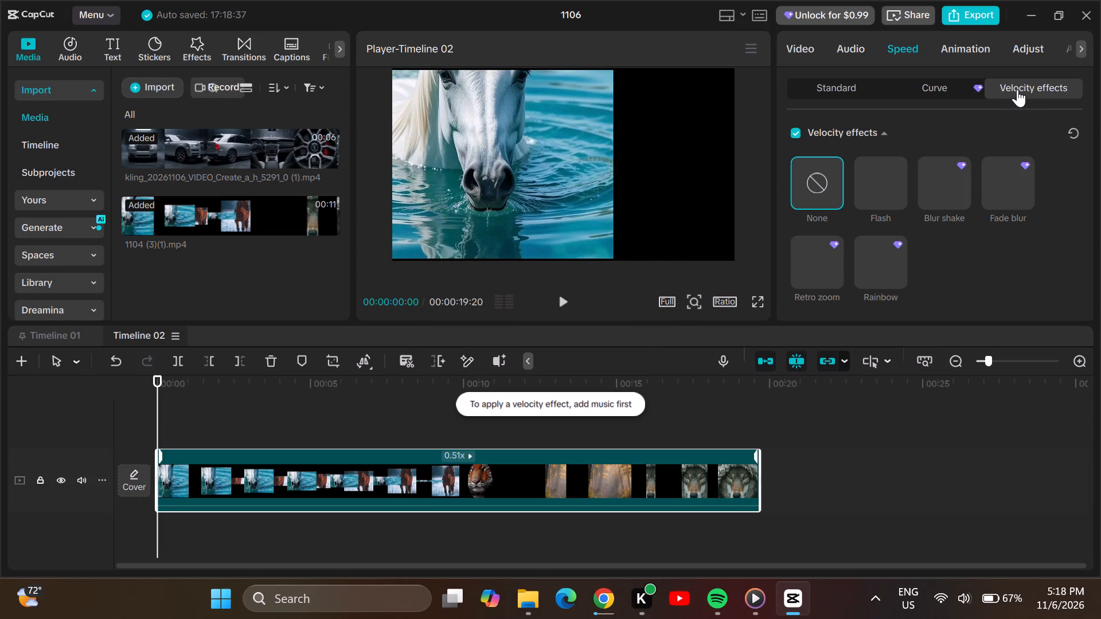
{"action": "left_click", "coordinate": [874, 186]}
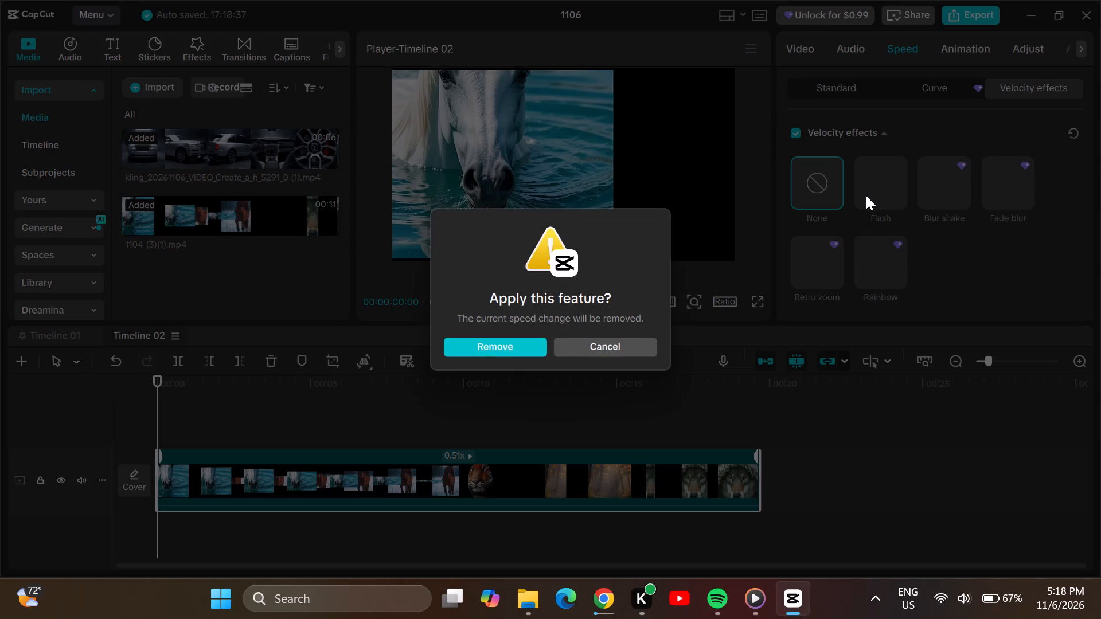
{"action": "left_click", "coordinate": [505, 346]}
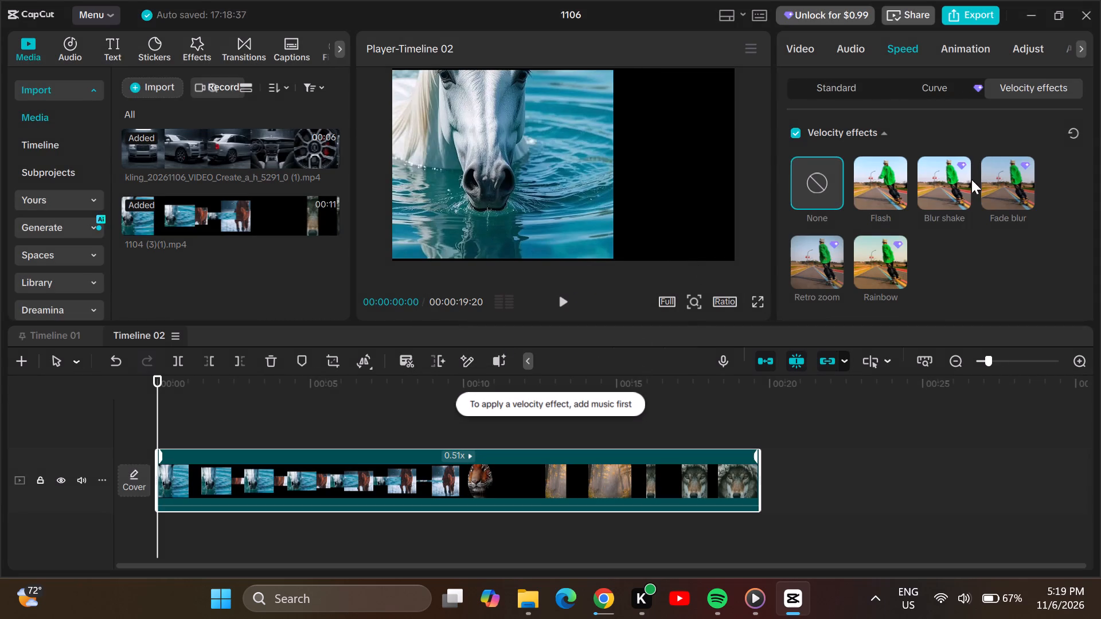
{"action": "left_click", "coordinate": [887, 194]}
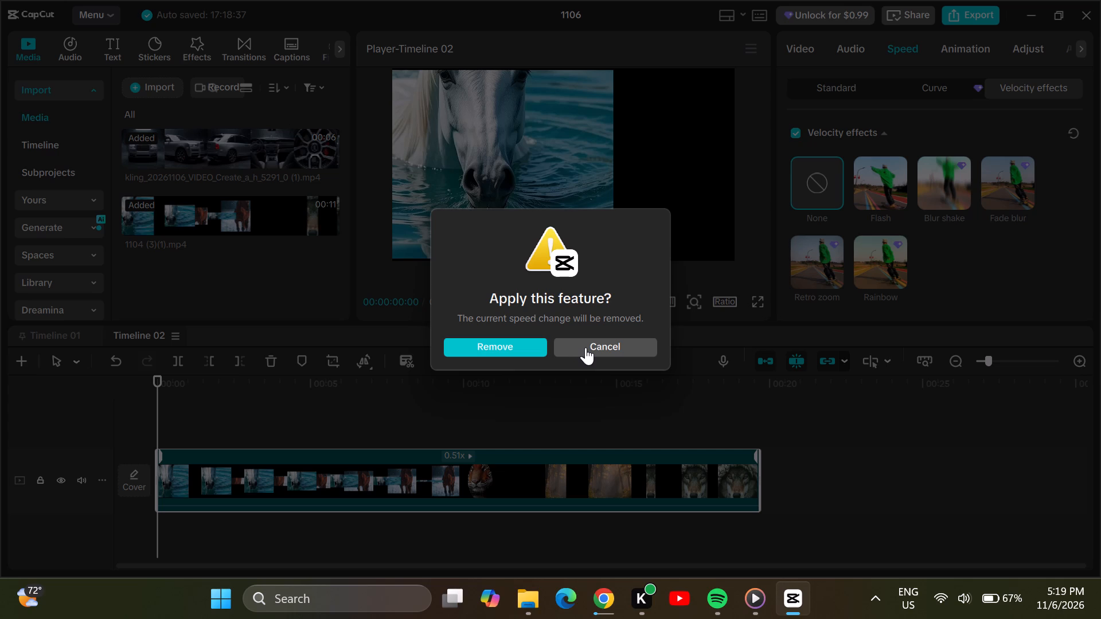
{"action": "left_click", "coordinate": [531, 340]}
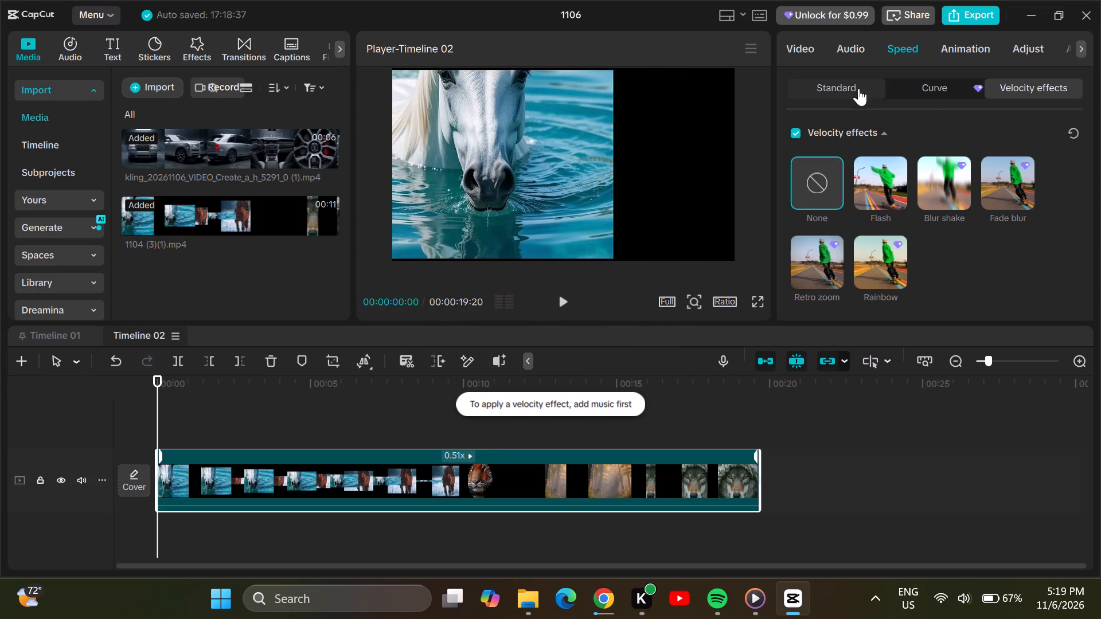
Set the 1104 (3)(1) clip's standard speed to 1.00x.
{"action": "left_click", "coordinate": [831, 89]}
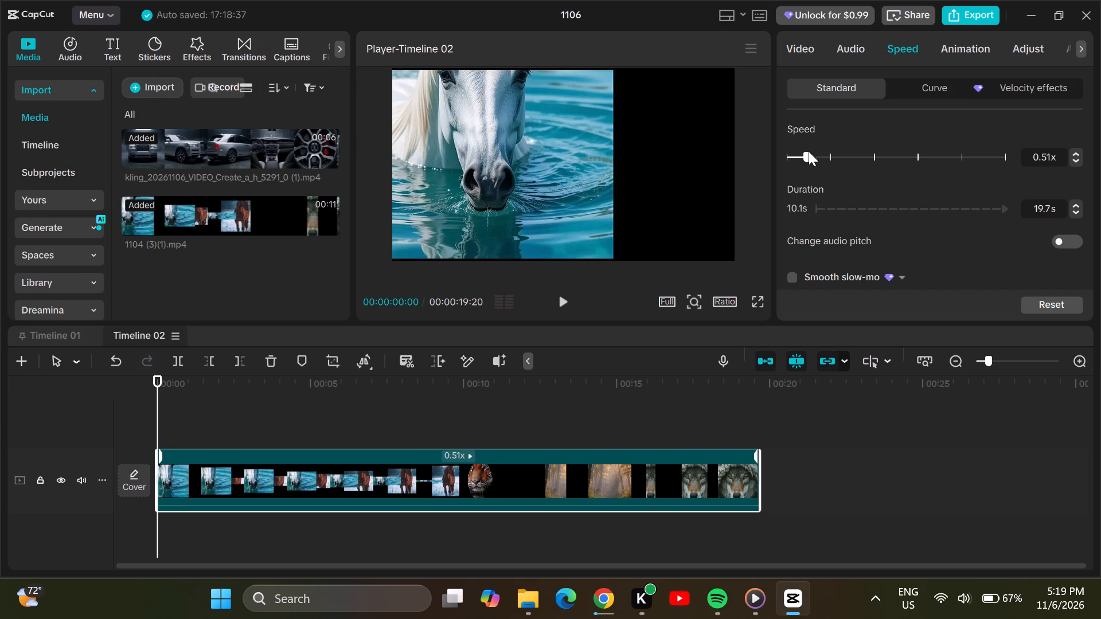
{"action": "left_click_drag", "start_coordinate": [809, 151], "coordinate": [826, 154]}
{"action": "left_click_drag", "start_coordinate": [826, 154], "coordinate": [830, 155]}
{"action": "left_click_drag", "start_coordinate": [830, 155], "coordinate": [830, 159]}
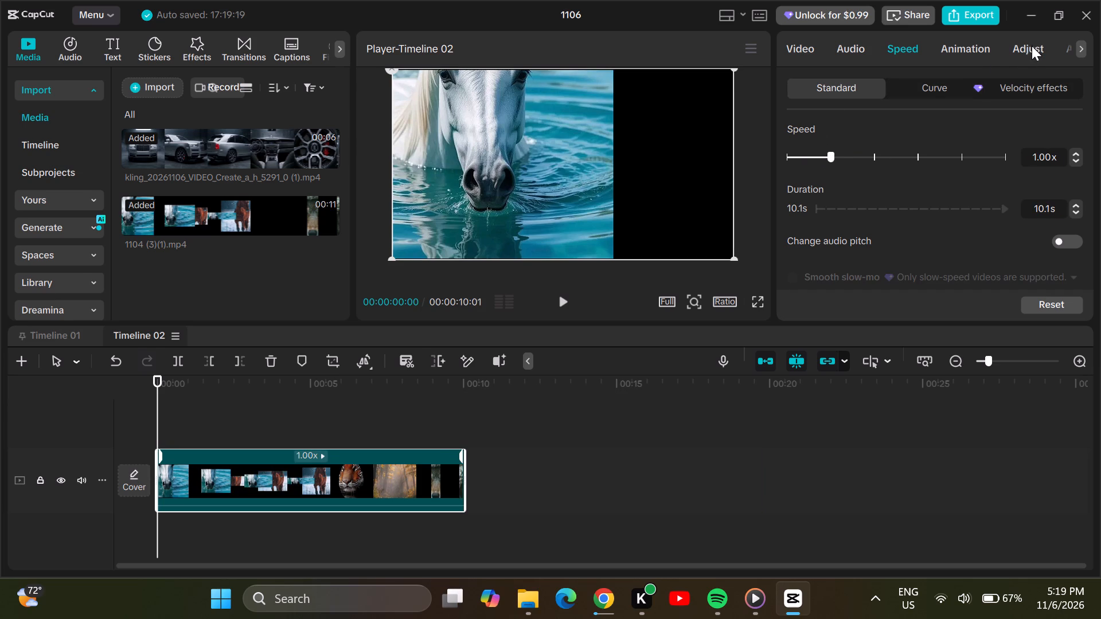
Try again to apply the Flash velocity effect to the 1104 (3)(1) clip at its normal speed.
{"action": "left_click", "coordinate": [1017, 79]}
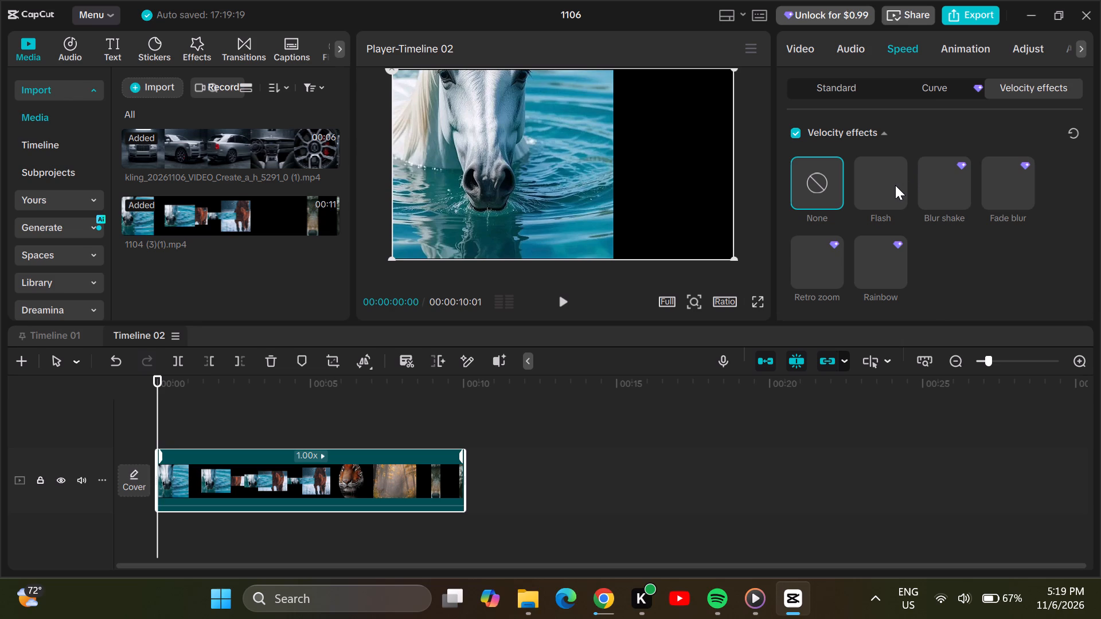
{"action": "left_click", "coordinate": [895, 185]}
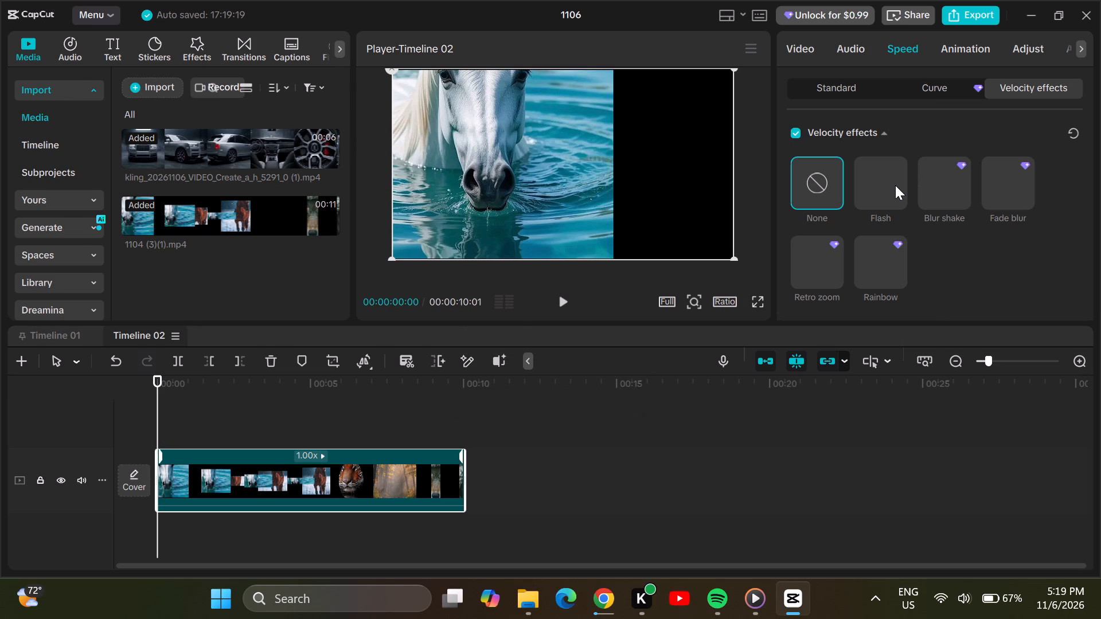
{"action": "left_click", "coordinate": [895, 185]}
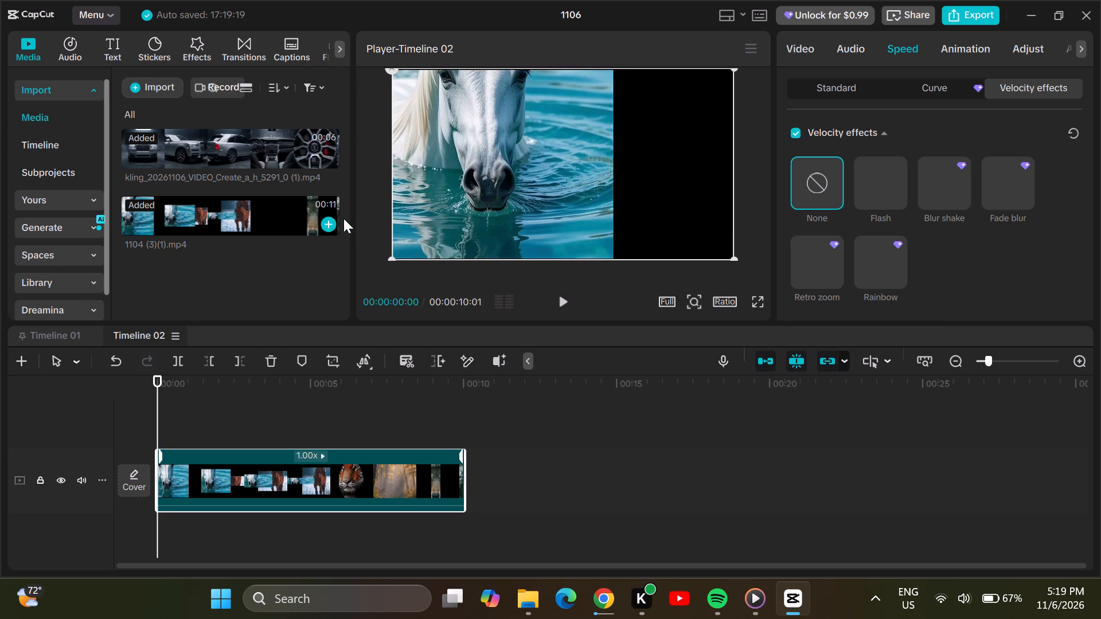
Preview the 1104 (3)(1) clip on Timeline 02 and reset its standard speed settings.
{"action": "left_click", "coordinate": [563, 299]}
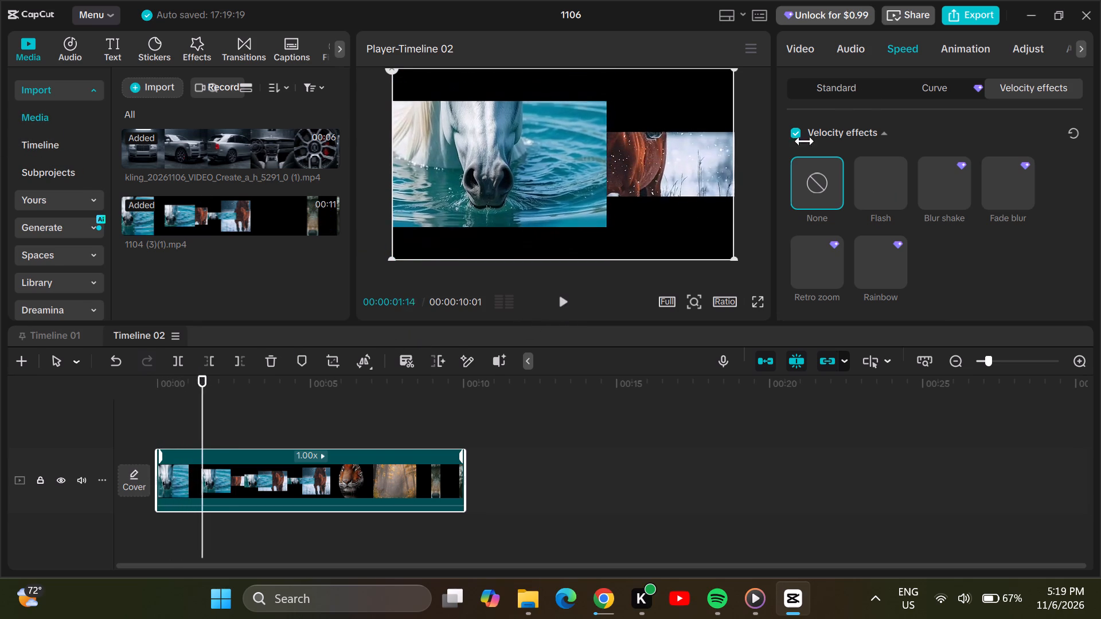
{"action": "left_click", "coordinate": [831, 92]}
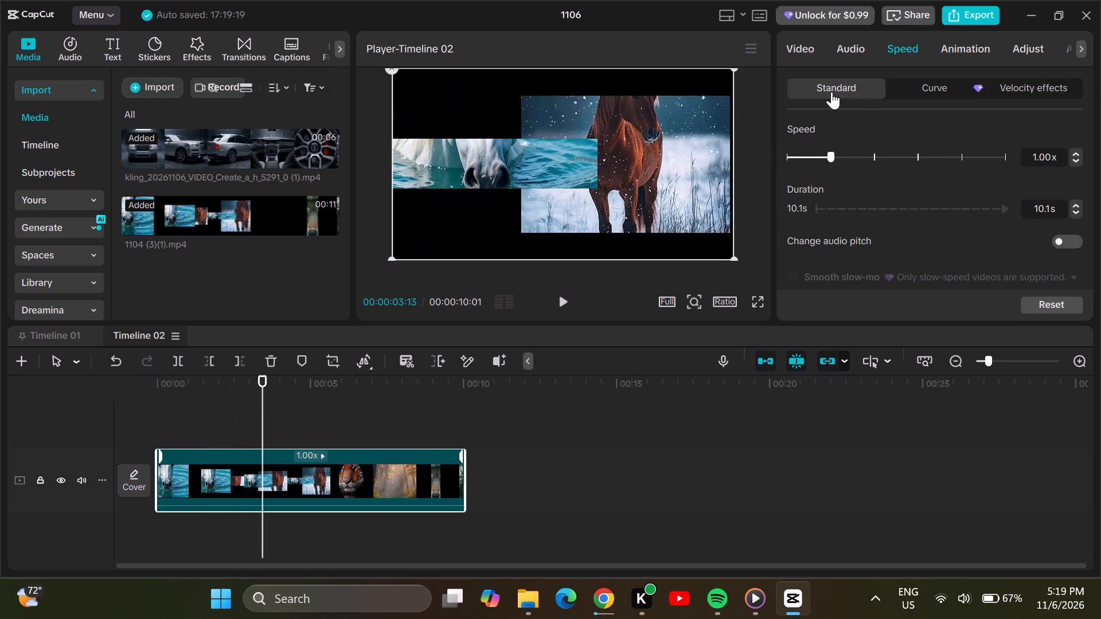
{"action": "left_click", "coordinate": [1044, 297]}
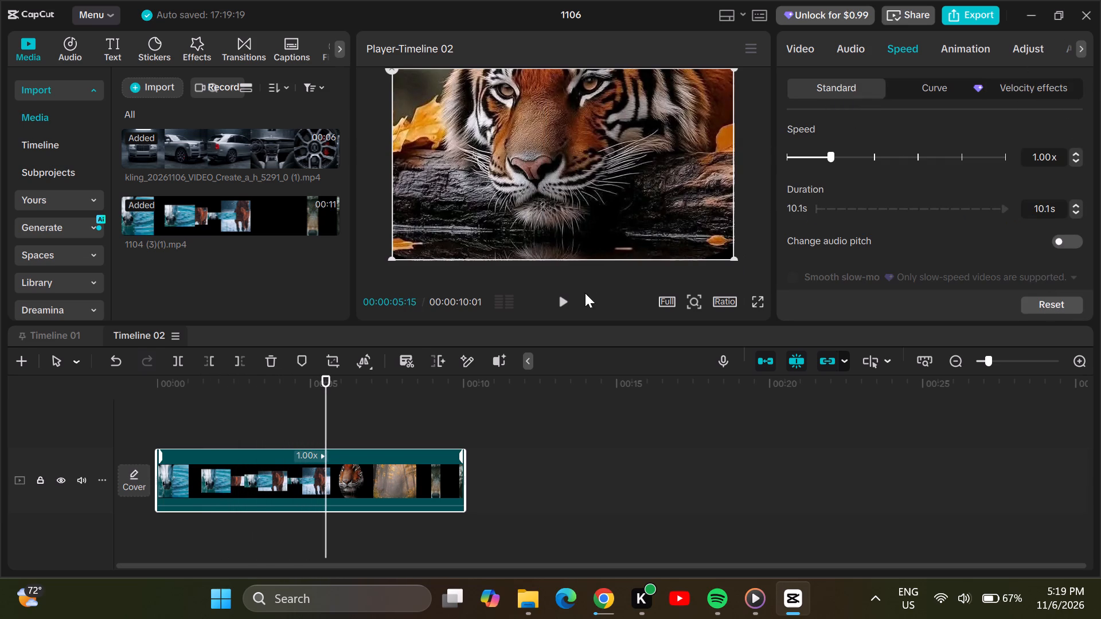
{"action": "left_click", "coordinate": [564, 300]}
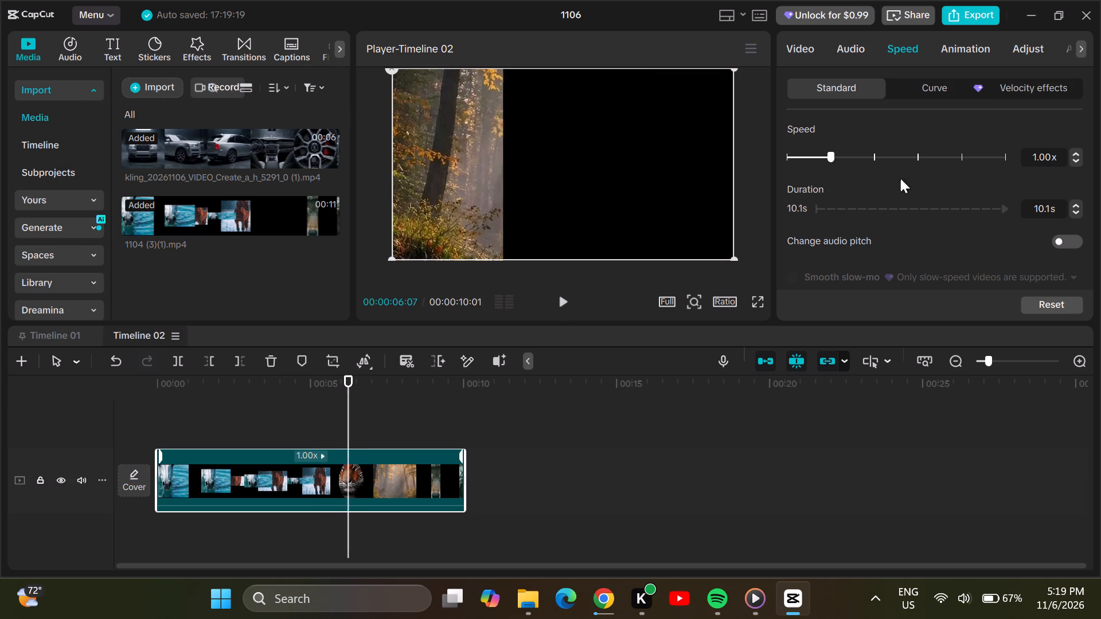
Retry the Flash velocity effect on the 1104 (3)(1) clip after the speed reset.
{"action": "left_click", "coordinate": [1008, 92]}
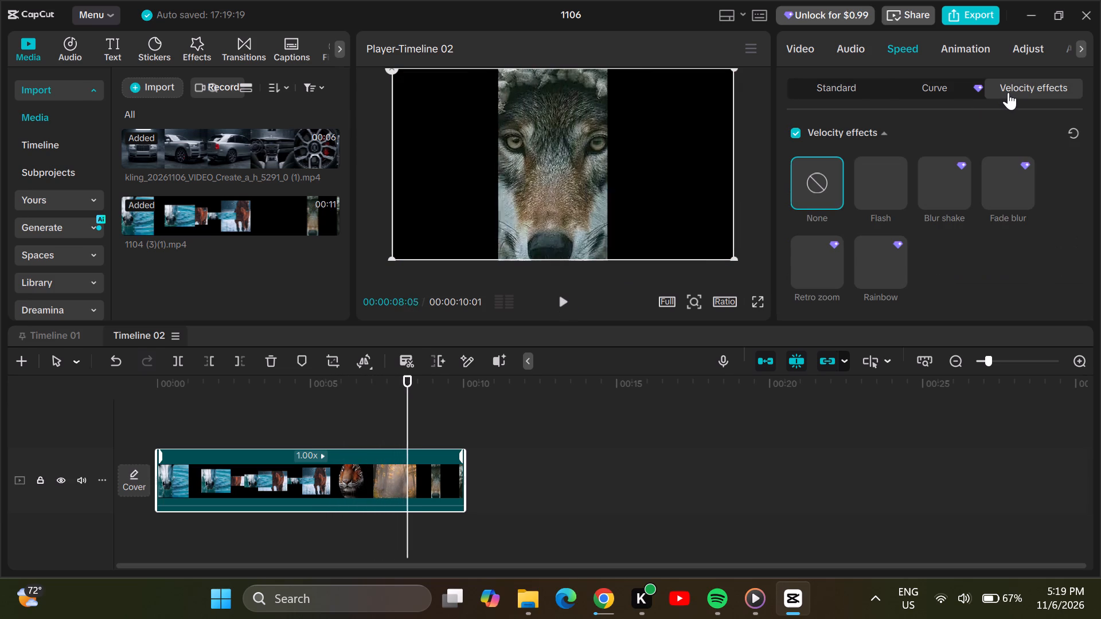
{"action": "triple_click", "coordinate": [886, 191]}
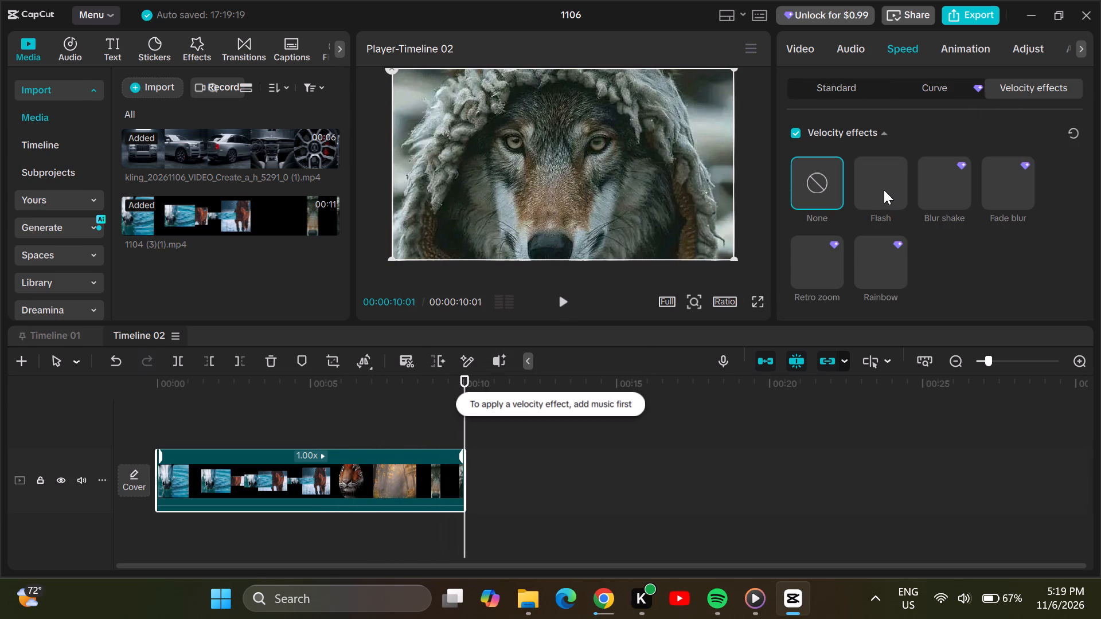
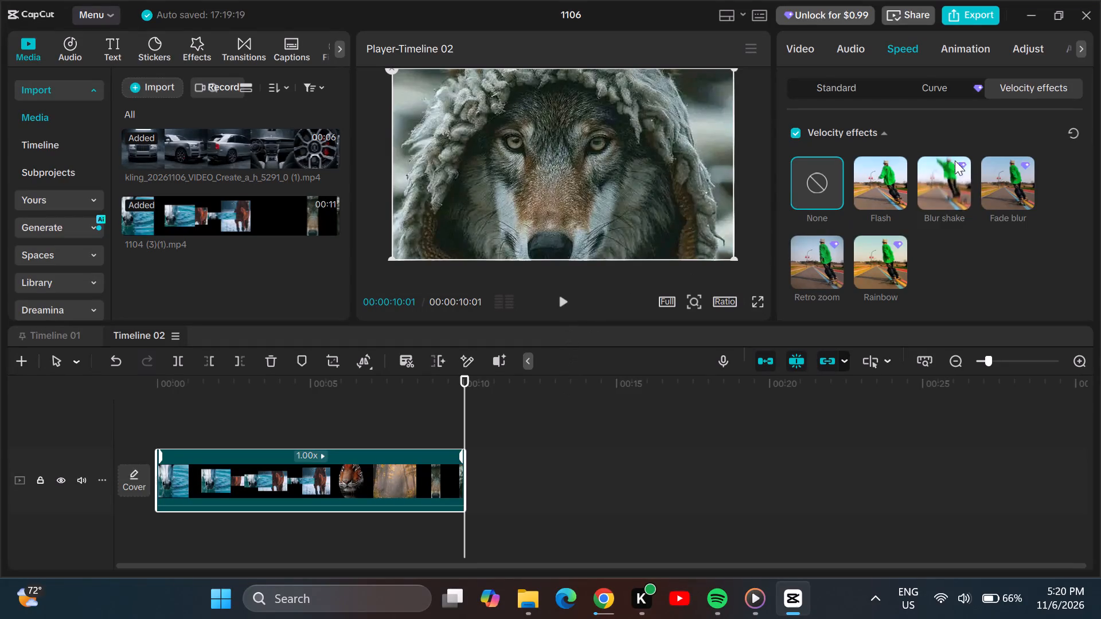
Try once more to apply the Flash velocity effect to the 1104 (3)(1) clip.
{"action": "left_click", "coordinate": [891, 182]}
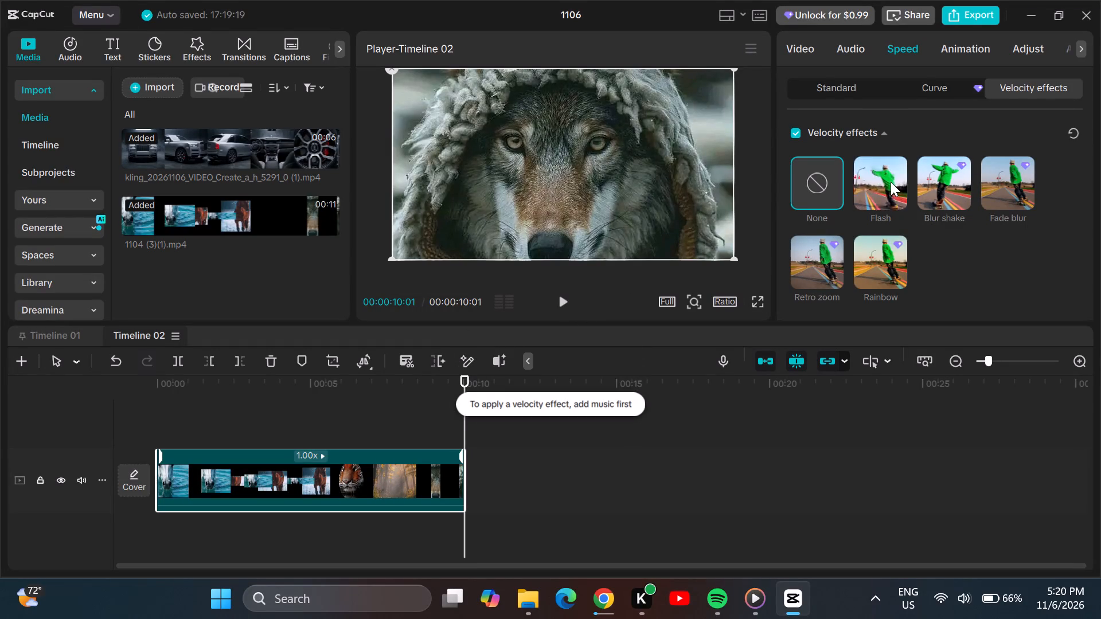
Play through the 1104 (3)(1) clip on Timeline 02 from start to end, pausing at intervals to examine its scenes and transitions.
{"action": "left_click", "coordinate": [560, 302]}
{"action": "left_click", "coordinate": [560, 302]}
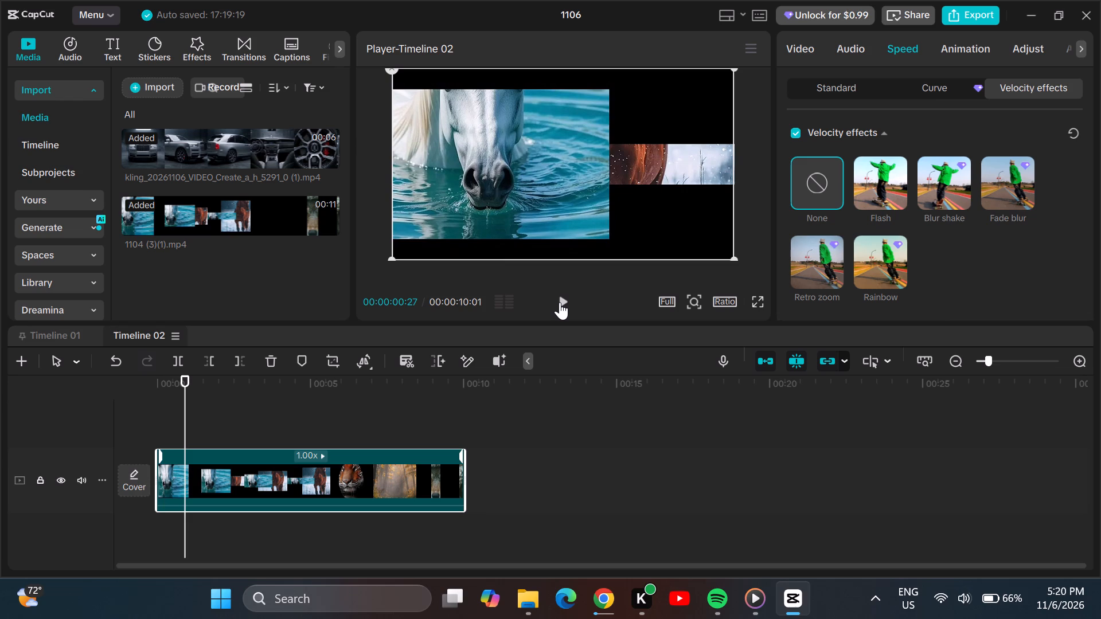
{"action": "left_click", "coordinate": [560, 302]}
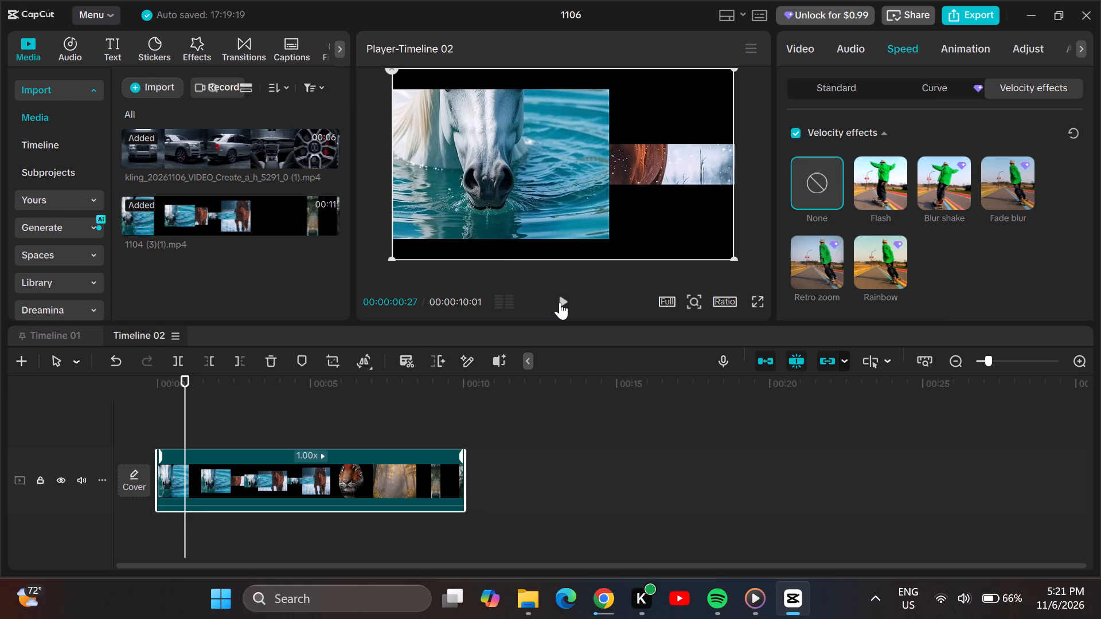
{"action": "left_click", "coordinate": [560, 302]}
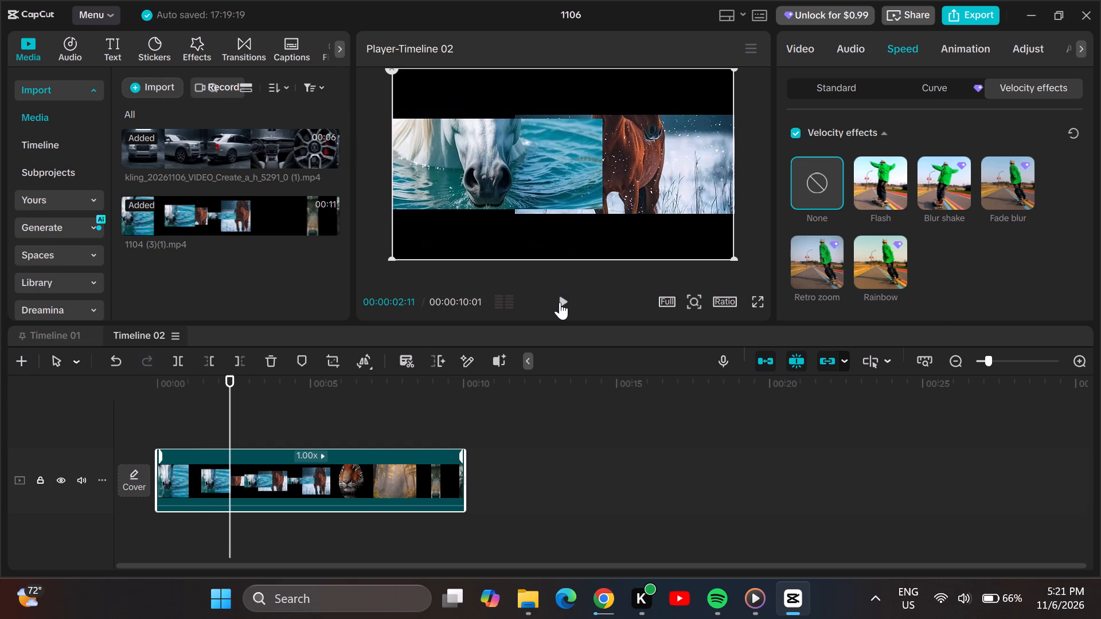
{"action": "left_click", "coordinate": [560, 302]}
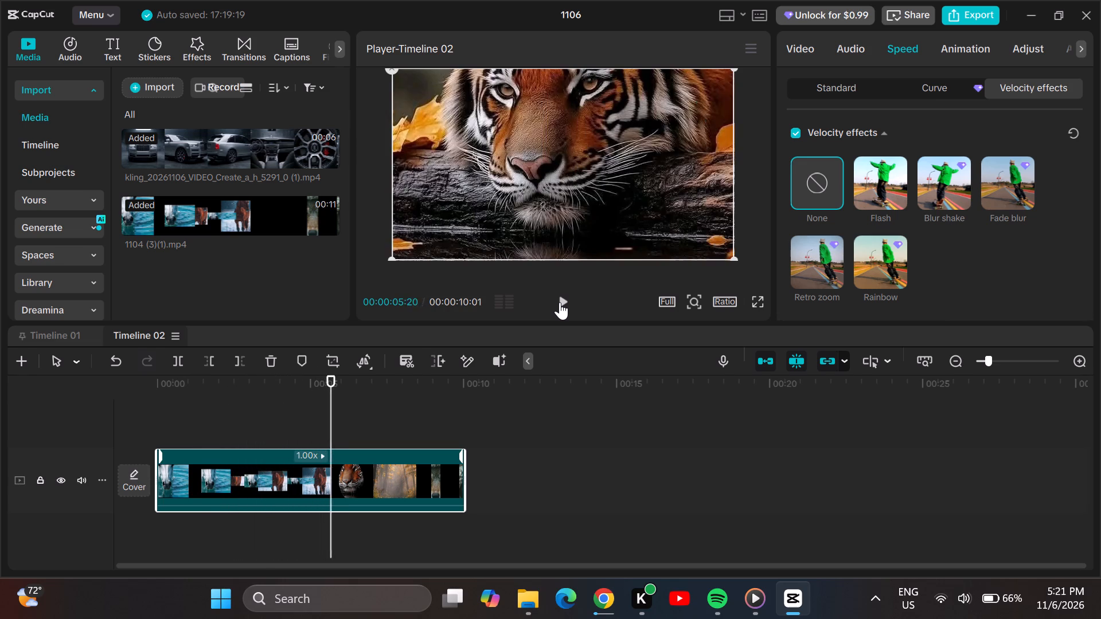
{"action": "left_click", "coordinate": [560, 302]}
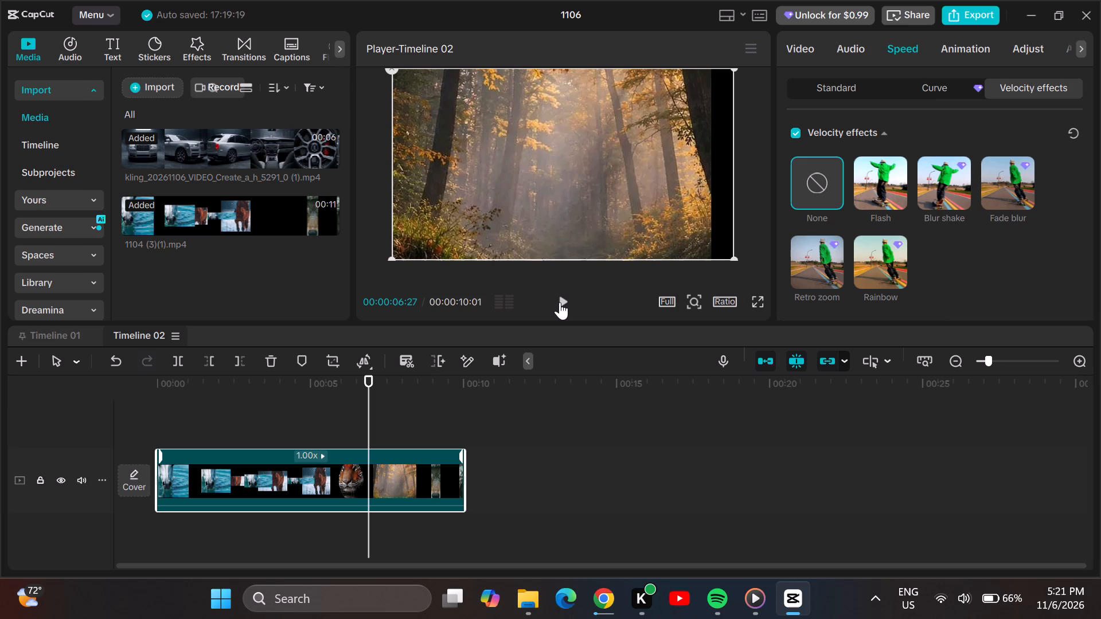
{"action": "left_click", "coordinate": [560, 302]}
{"action": "left_click", "coordinate": [560, 302]}
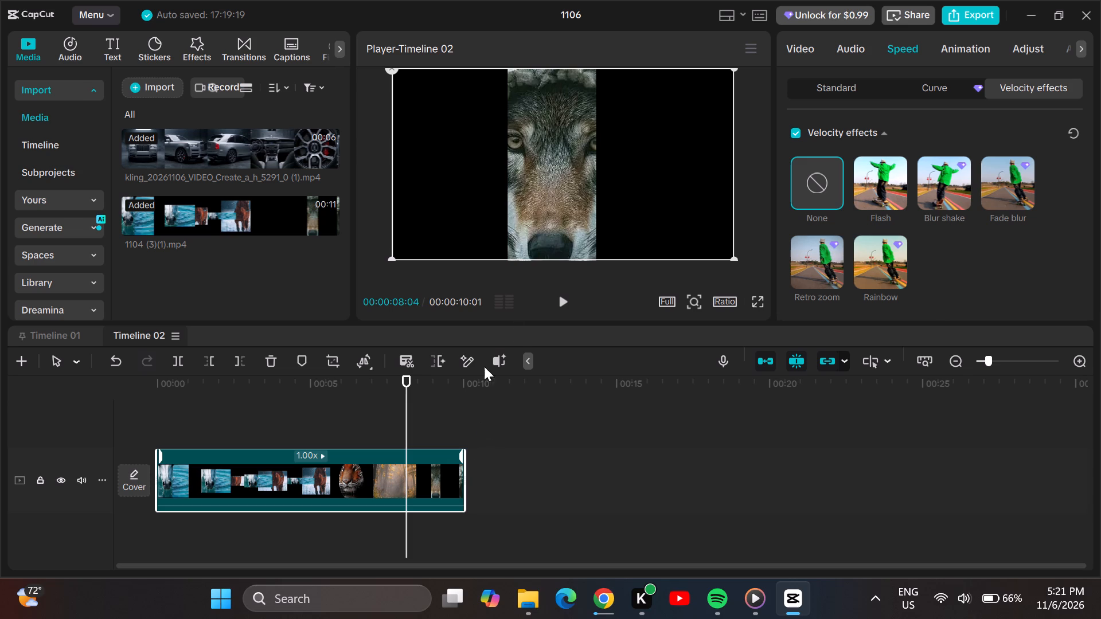
{"action": "left_click", "coordinate": [565, 301]}
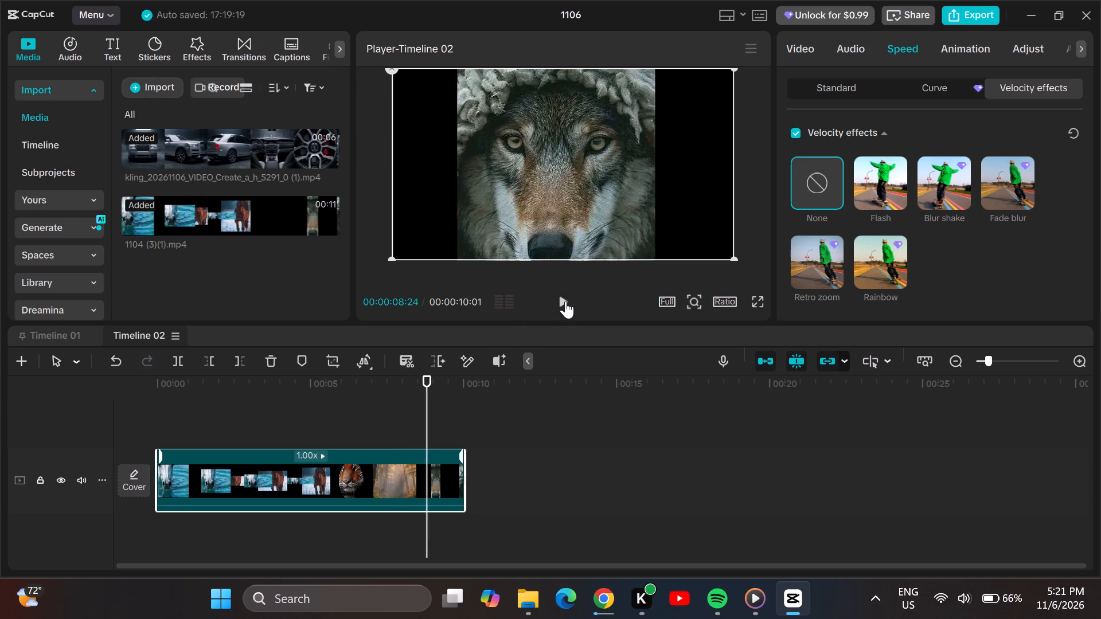
{"action": "left_click", "coordinate": [565, 301]}
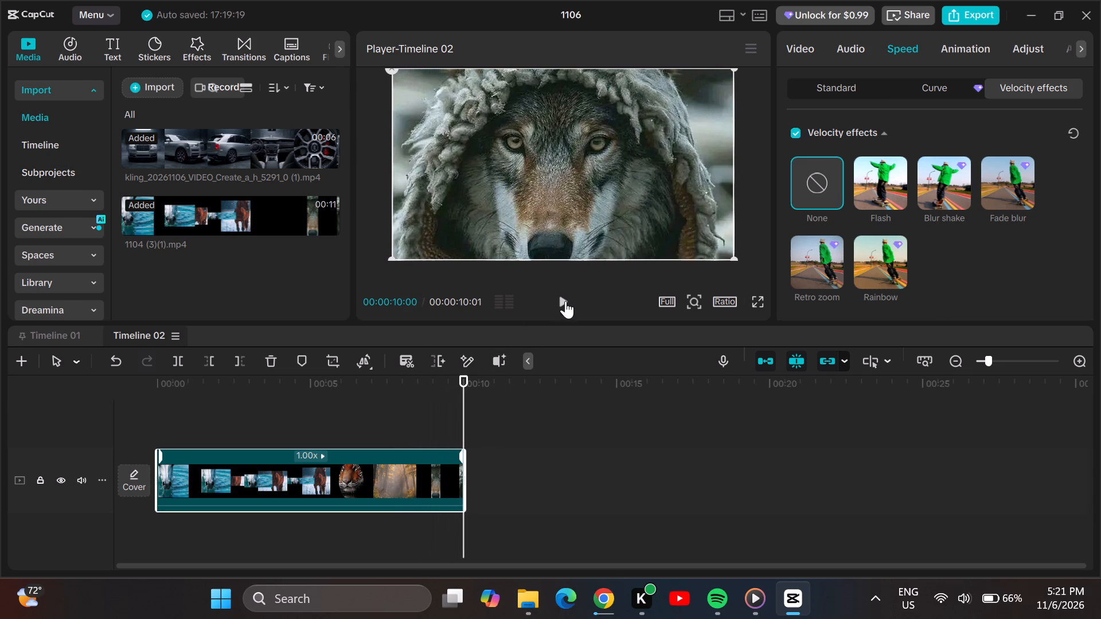
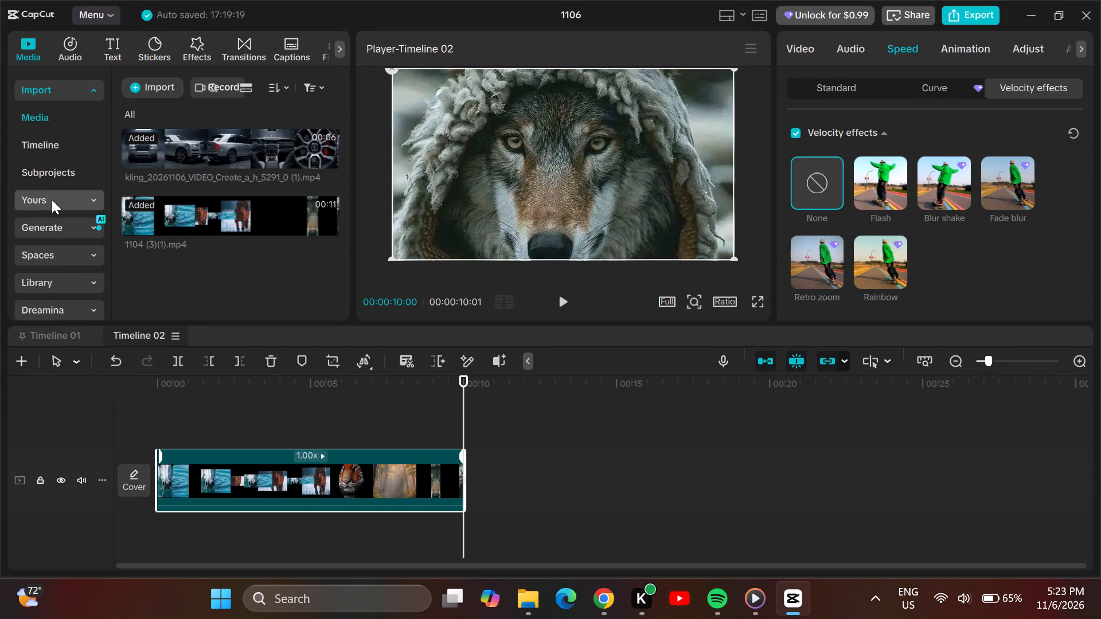
Search the audio library's sound effects for "wild animals" in place of the previous search term.
{"action": "left_click", "coordinate": [69, 46]}
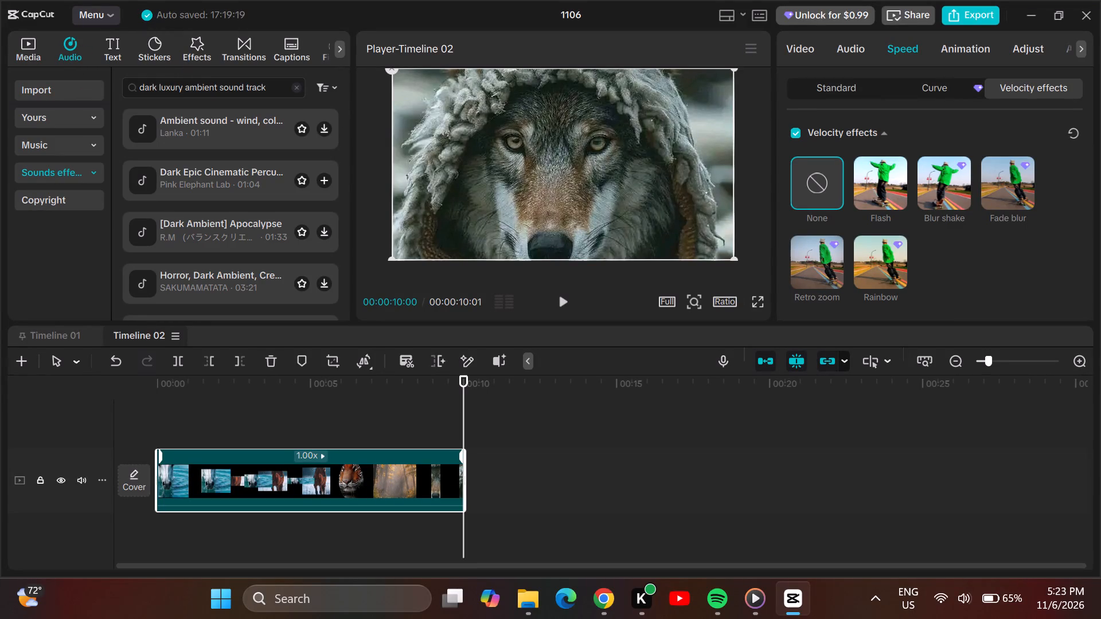
{"action": "left_click", "coordinate": [269, 84]}
{"action": "key", "text": "BackSpace"}
{"action": "key", "text": "BackSpace"}
{"action": "key", "text": "BackSpace"}
{"action": "key", "text": "BackSpace"}
{"action": "key", "text": "BackSpace"}
{"action": "key", "text": "BackSpace"}
{"action": "key", "text": "BackSpace"}
{"action": "key", "text": "BackSpace"}
{"action": "key", "text": "BackSpace"}
{"action": "key", "text": "BackSpace"}
{"action": "key", "text": "BackSpace"}
{"action": "key", "text": "BackSpace"}
{"action": "key", "text": "BackSpace"}
{"action": "key", "text": "BackSpace"}
{"action": "key", "text": "BackSpace"}
{"action": "key", "text": "BackSpace"}
{"action": "key", "text": "BackSpace"}
{"action": "key", "text": "BackSpace"}
{"action": "key", "text": "BackSpace"}
{"action": "key", "text": "BackSpace"}
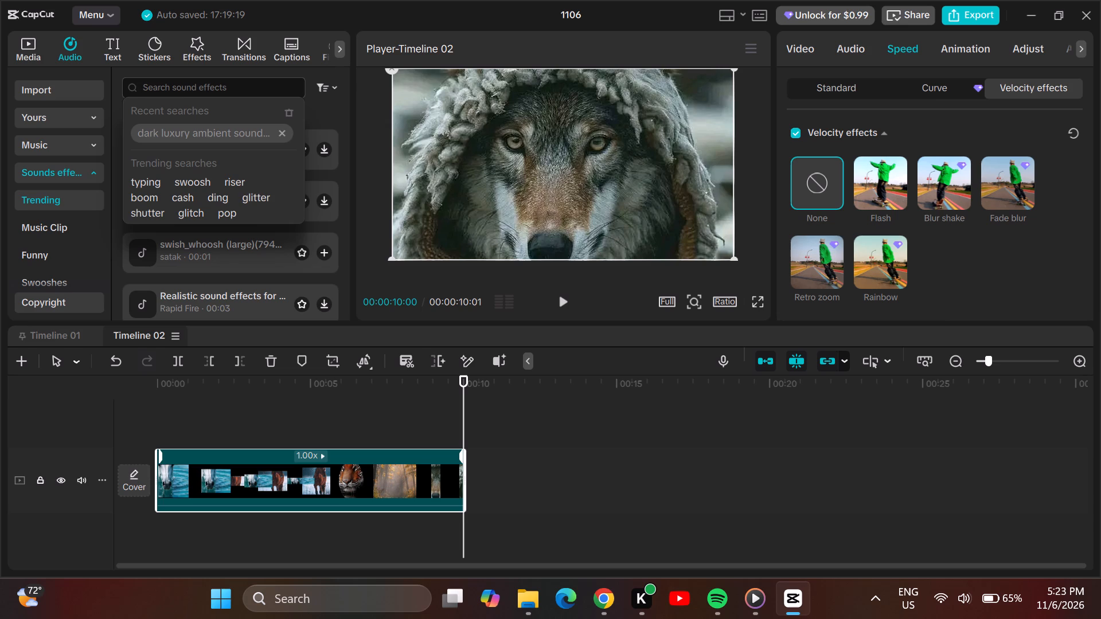
{"action": "type", "text": "wild"}
{"action": "key", "text": "space"}
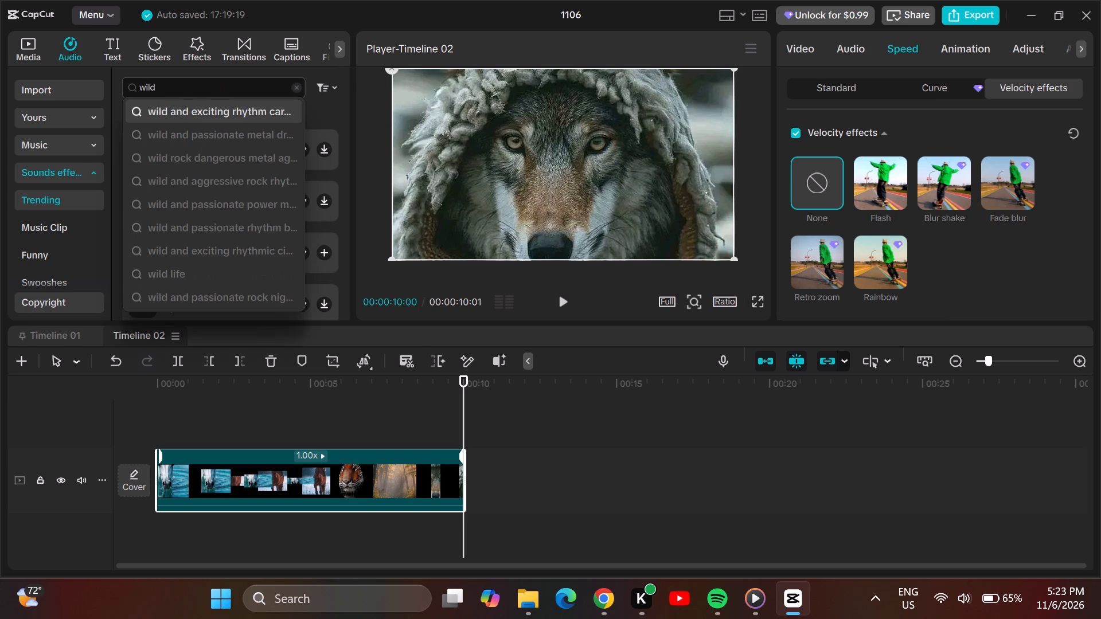
{"action": "type", "text": "ab"}
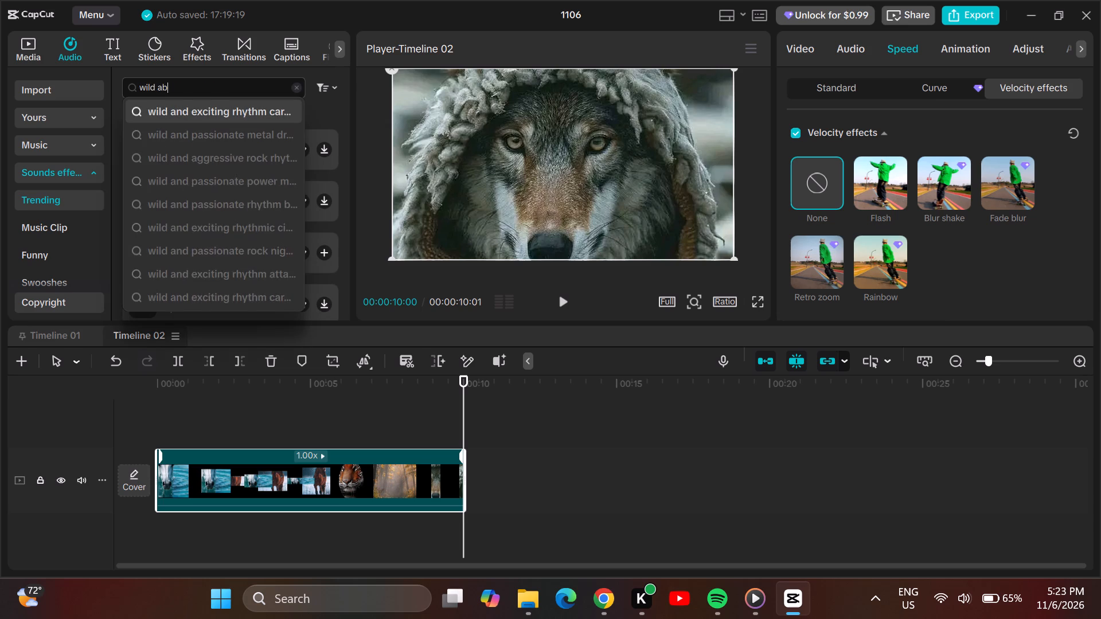
{"action": "key", "text": "BackSpace"}
{"action": "type", "text": "nimals"}
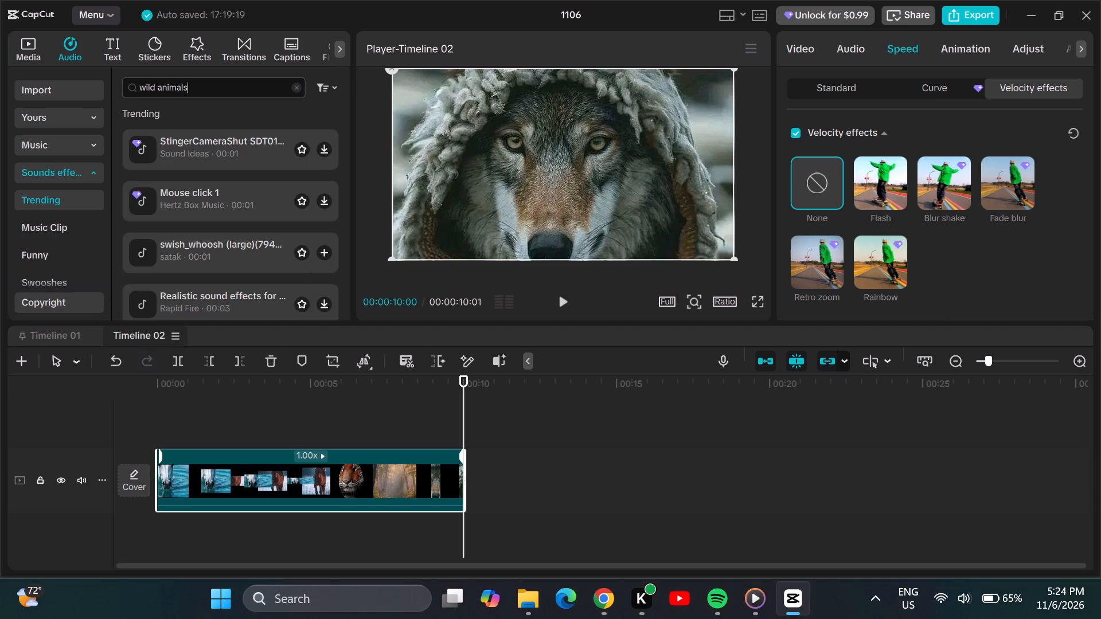
{"action": "left_click", "coordinate": [131, 88]}
{"action": "key", "text": "Return"}
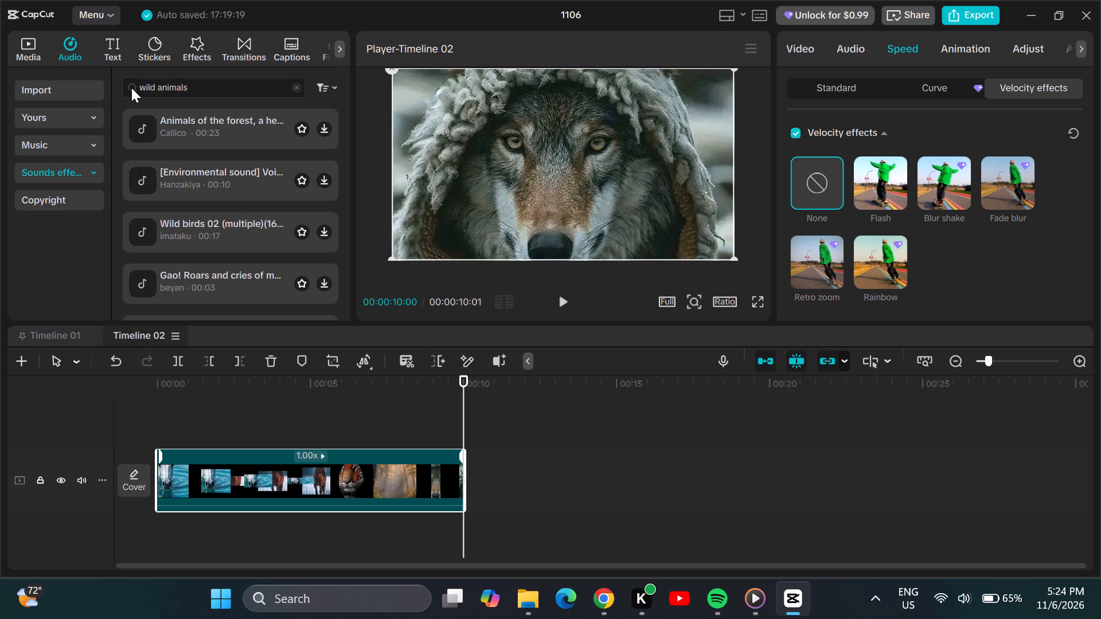
Download and preview the 10-second "[Environmental sound] Voi..." effect by Hanzakiya while browsing the other sound effects.
{"action": "left_click", "coordinate": [318, 178]}
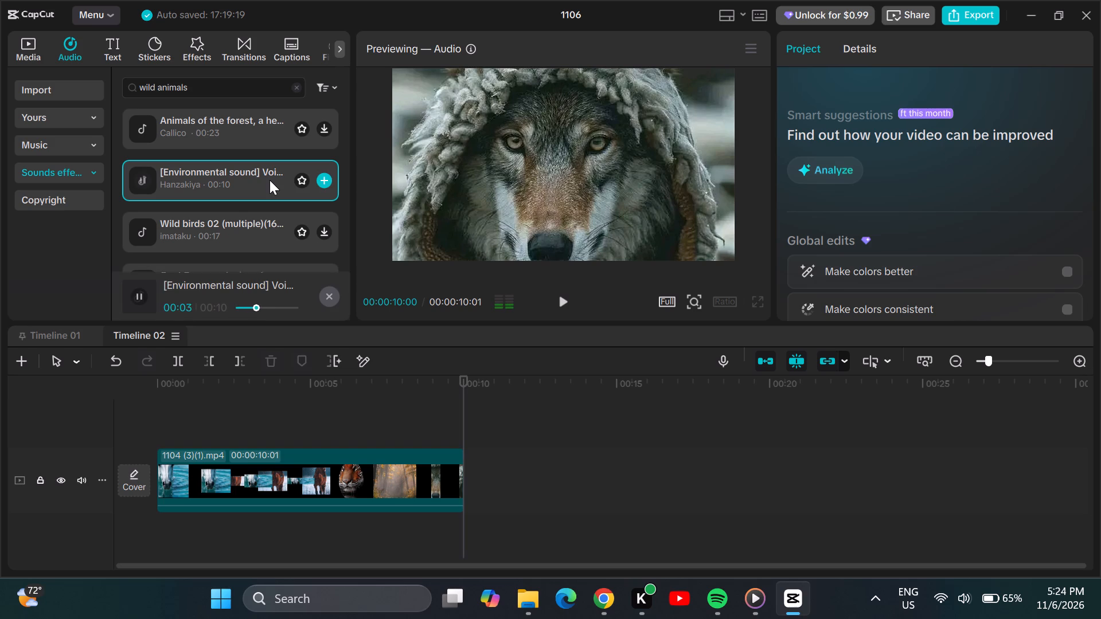
{"action": "scroll", "coordinate": [287, 234], "scroll_direction": "down", "scroll_amount": 2}
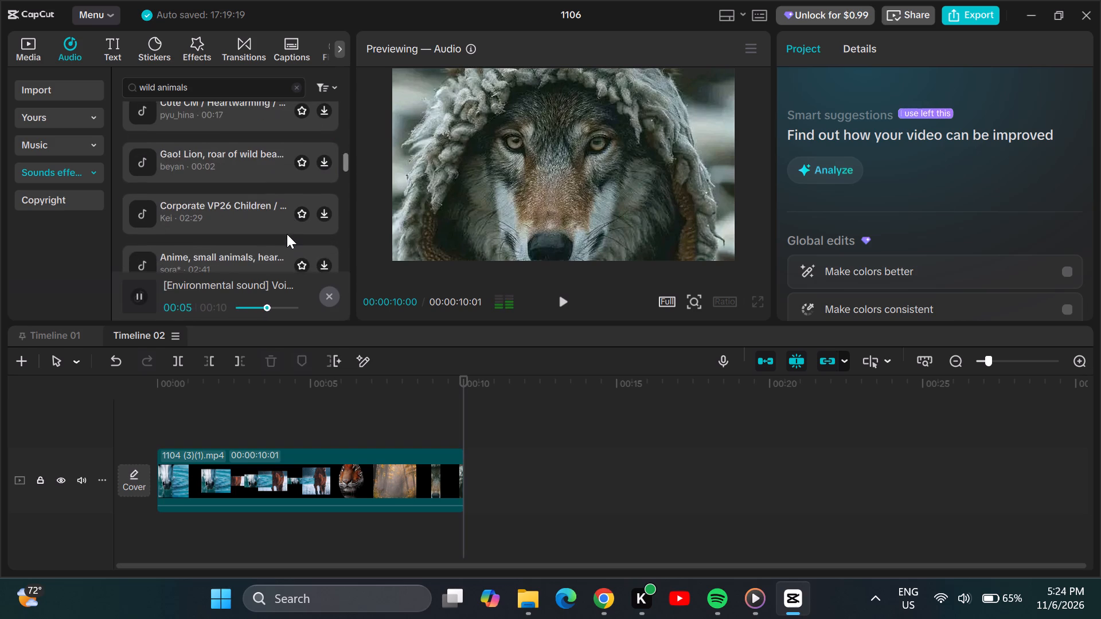
{"action": "scroll", "coordinate": [287, 234], "scroll_direction": "up", "scroll_amount": 1}
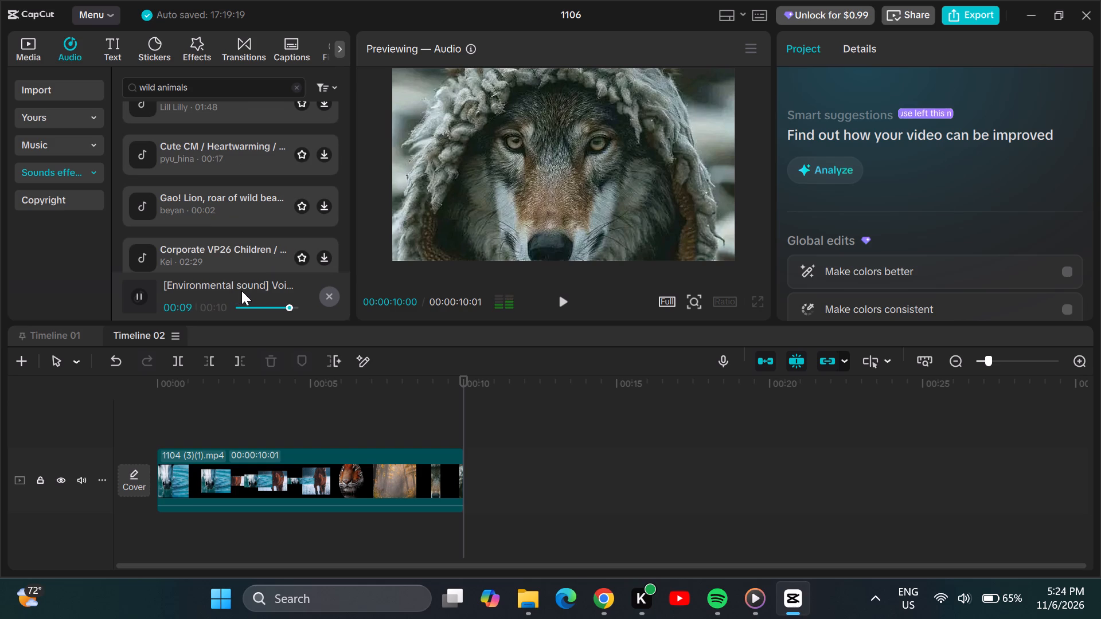
Add the downloaded environmental wild birds sound to Timeline 02, below the 1104 (3)(1) video and starting at 00:00.
{"action": "left_click_drag", "start_coordinate": [241, 291], "coordinate": [271, 337]}
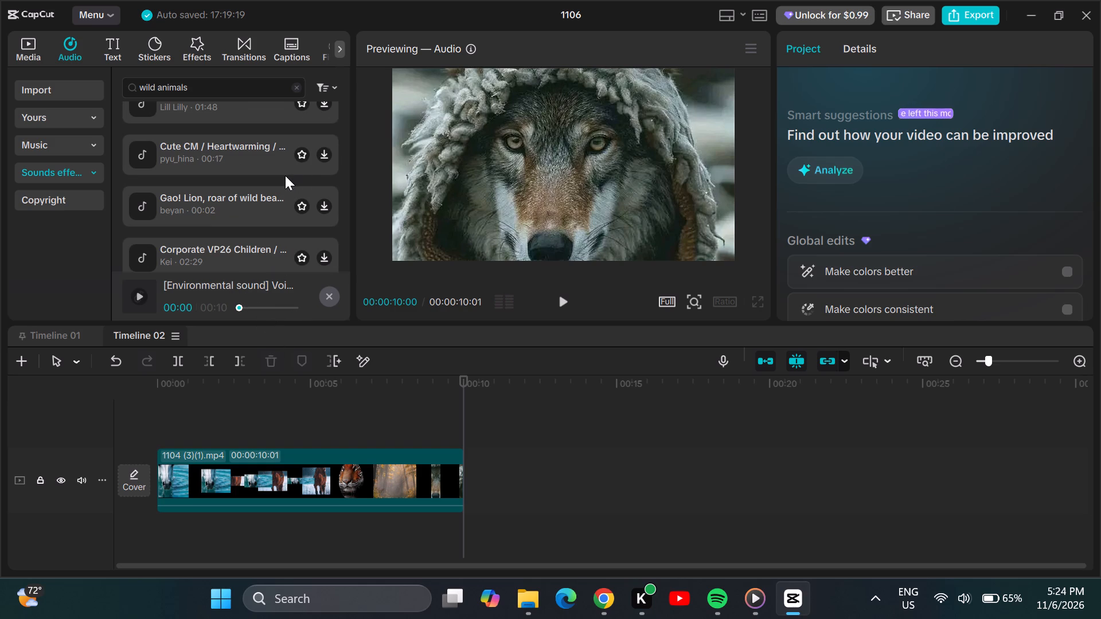
{"action": "scroll", "coordinate": [285, 175], "scroll_direction": "up", "scroll_amount": 3}
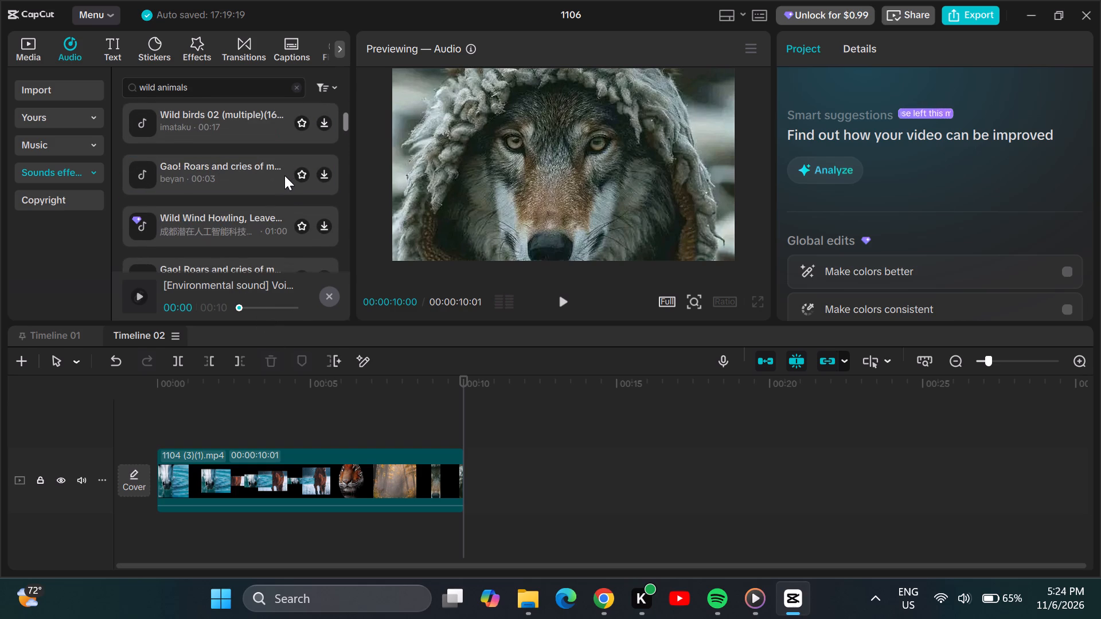
{"action": "scroll", "coordinate": [246, 183], "scroll_direction": "down", "scroll_amount": 1}
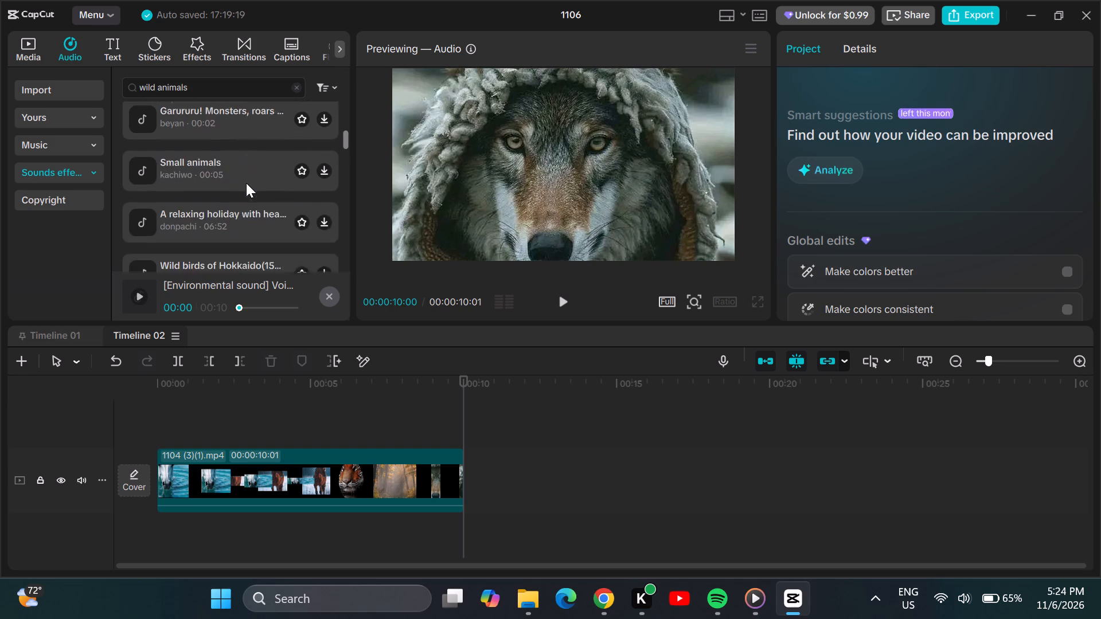
{"action": "scroll", "coordinate": [246, 183], "scroll_direction": "down", "scroll_amount": 1}
{"action": "left_click", "coordinate": [181, 279]}
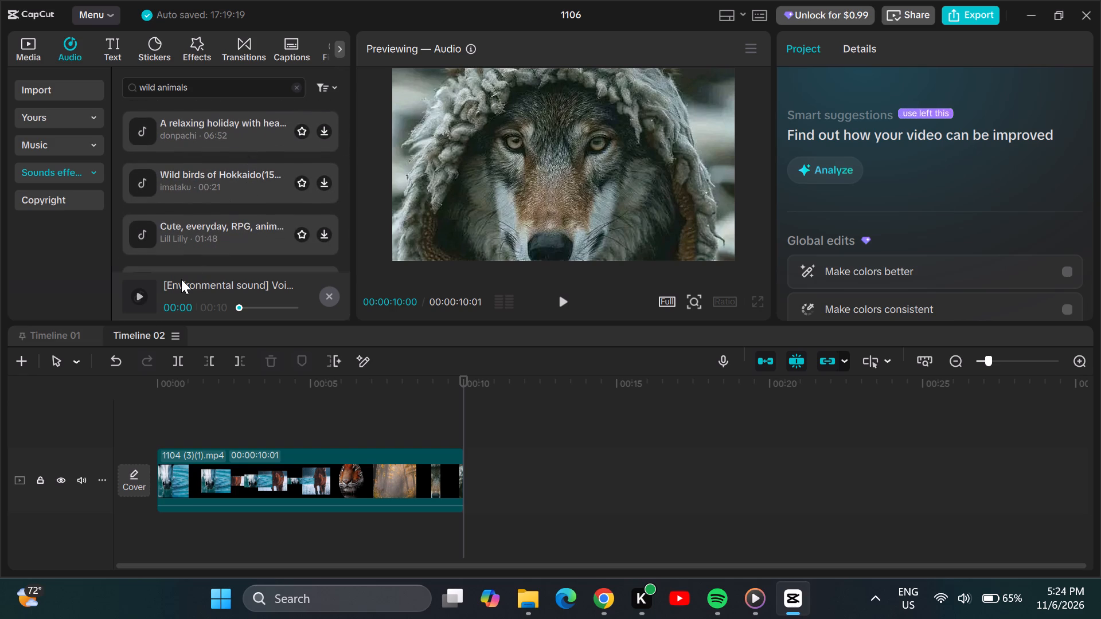
{"action": "left_click_drag", "start_coordinate": [181, 279], "coordinate": [264, 289]}
{"action": "left_click_drag", "start_coordinate": [133, 293], "coordinate": [241, 302]}
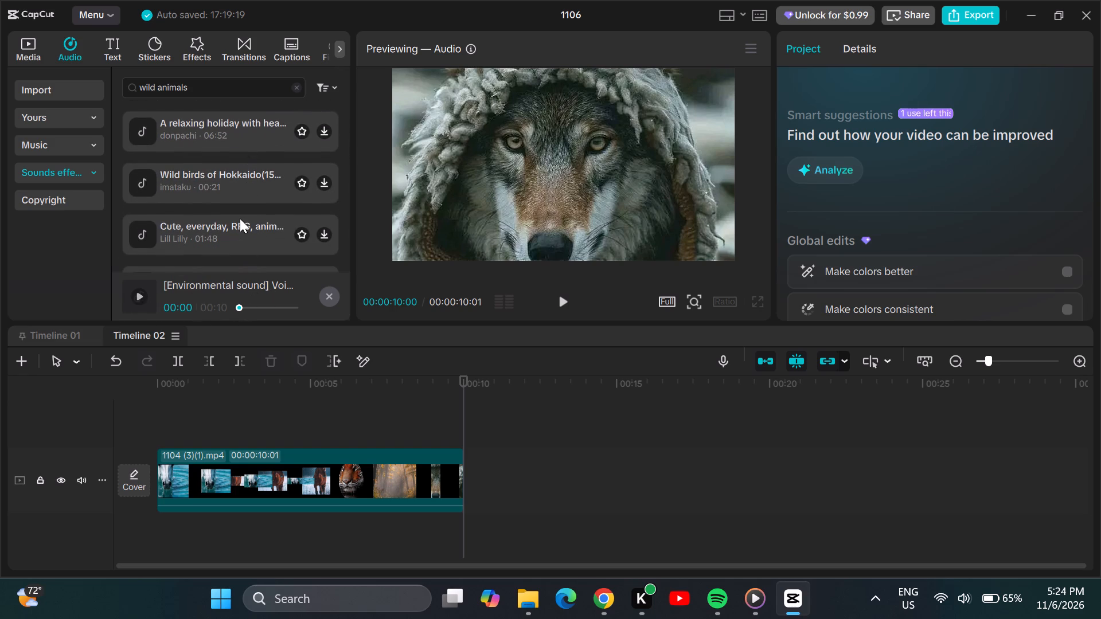
{"action": "scroll", "coordinate": [240, 218], "scroll_direction": "up", "scroll_amount": 3}
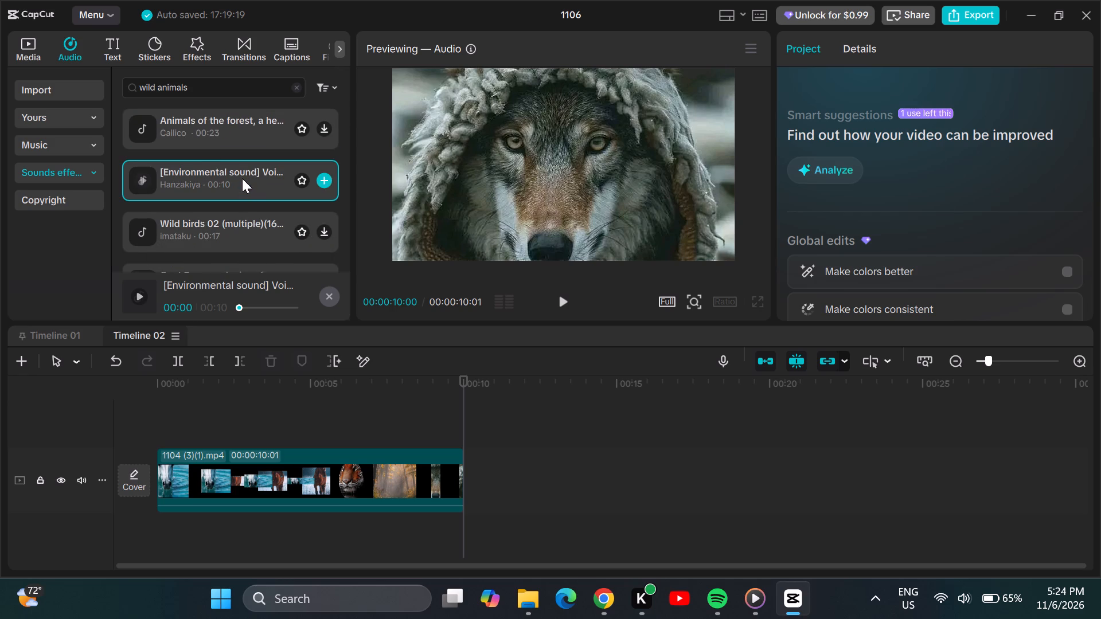
{"action": "left_click_drag", "start_coordinate": [242, 178], "coordinate": [336, 414]}
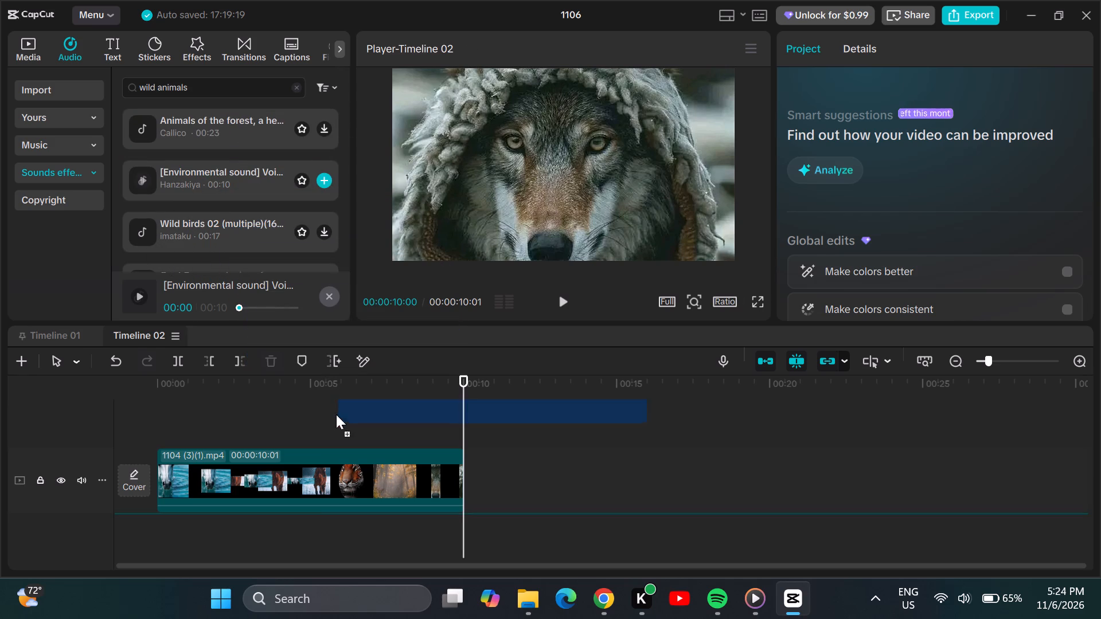
{"action": "left_click_drag", "start_coordinate": [336, 414], "coordinate": [208, 545]}
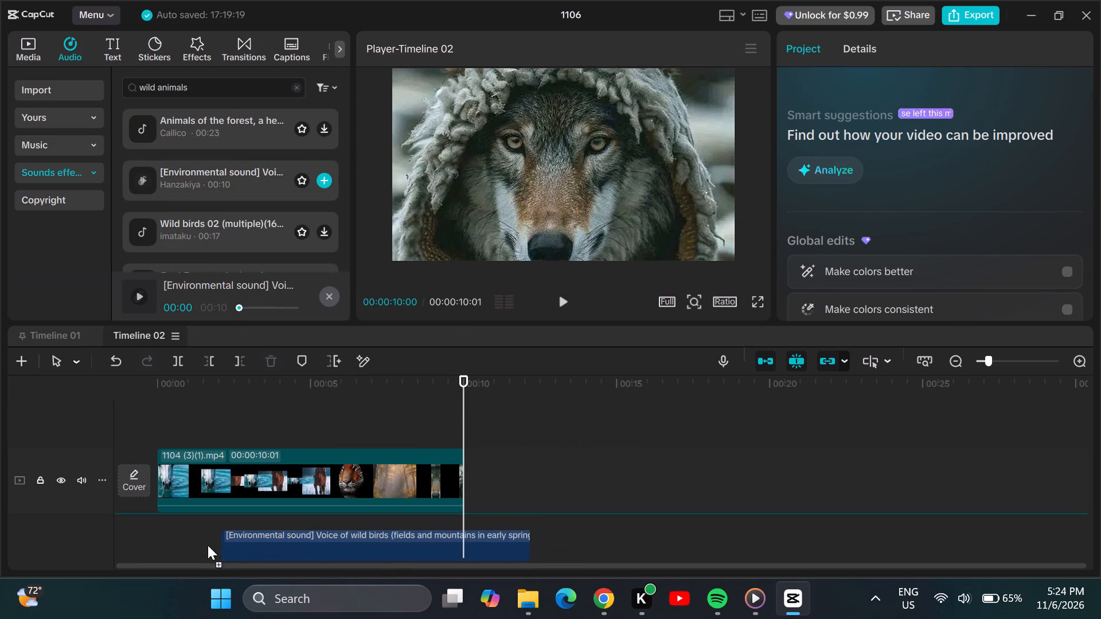
{"action": "left_click_drag", "start_coordinate": [208, 545], "coordinate": [152, 534]}
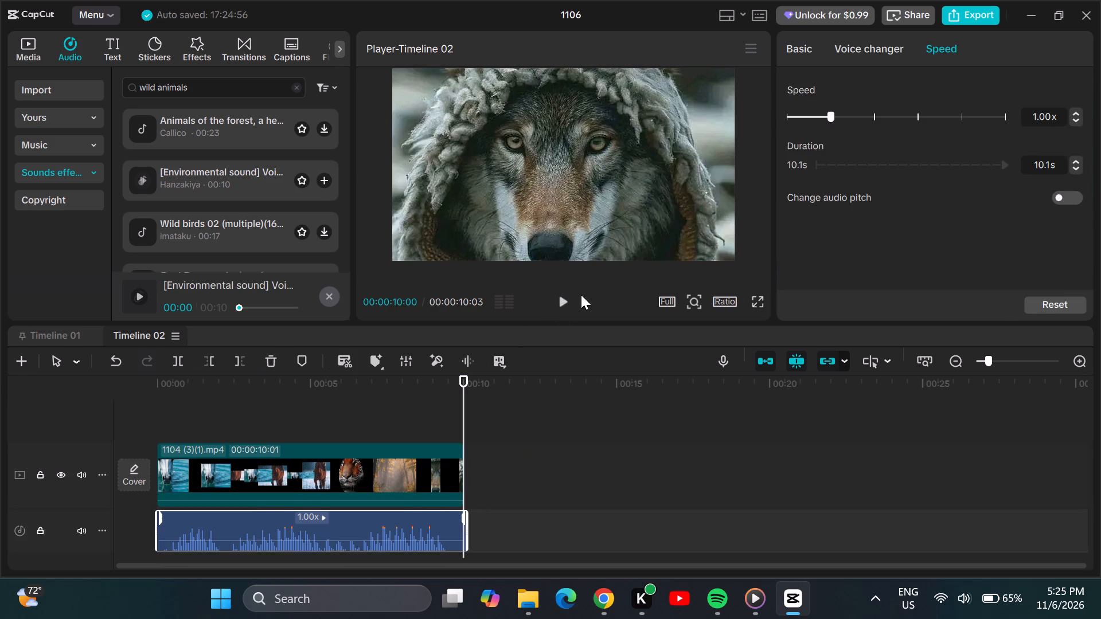
Play Timeline 02 from the start to about 00:00:02:23 to check the bird sound against the video.
{"action": "left_click", "coordinate": [564, 295]}
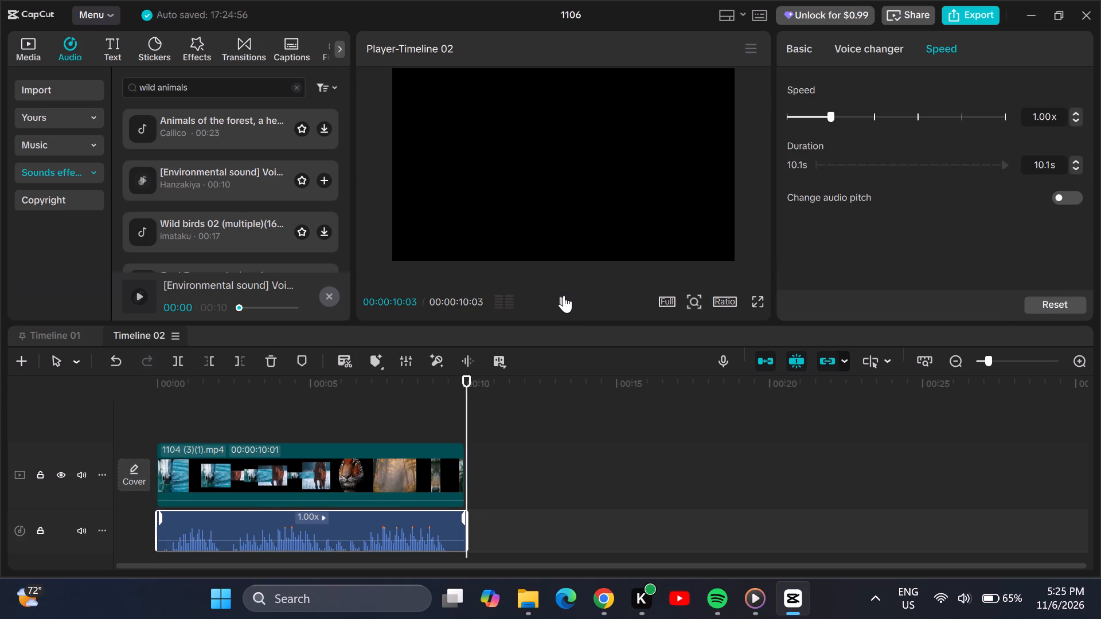
{"action": "left_click", "coordinate": [564, 295]}
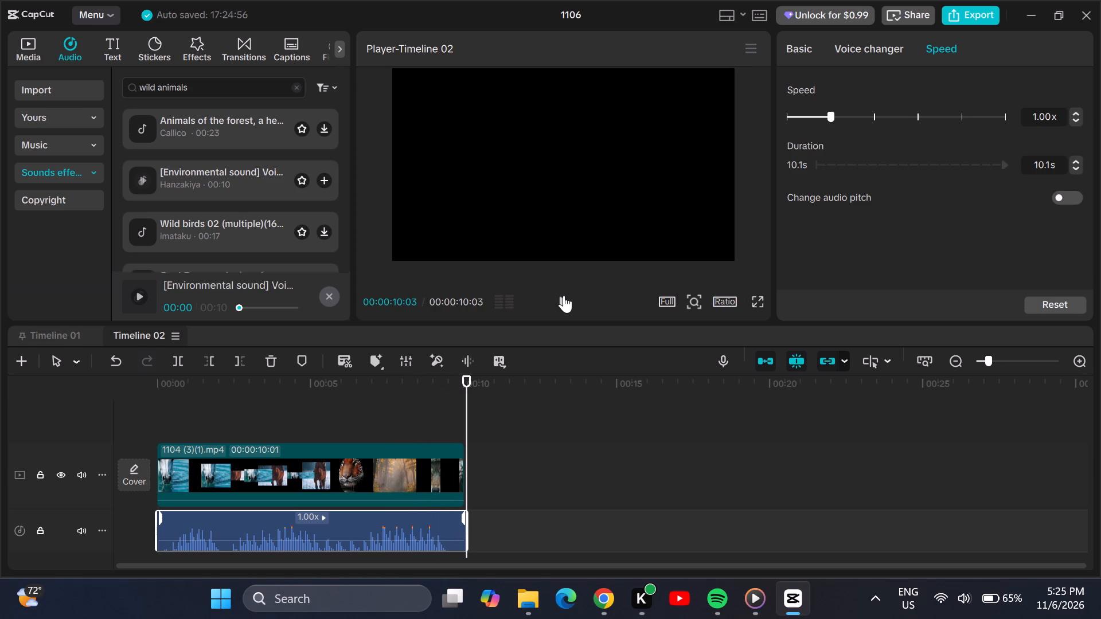
{"action": "left_click", "coordinate": [564, 295]}
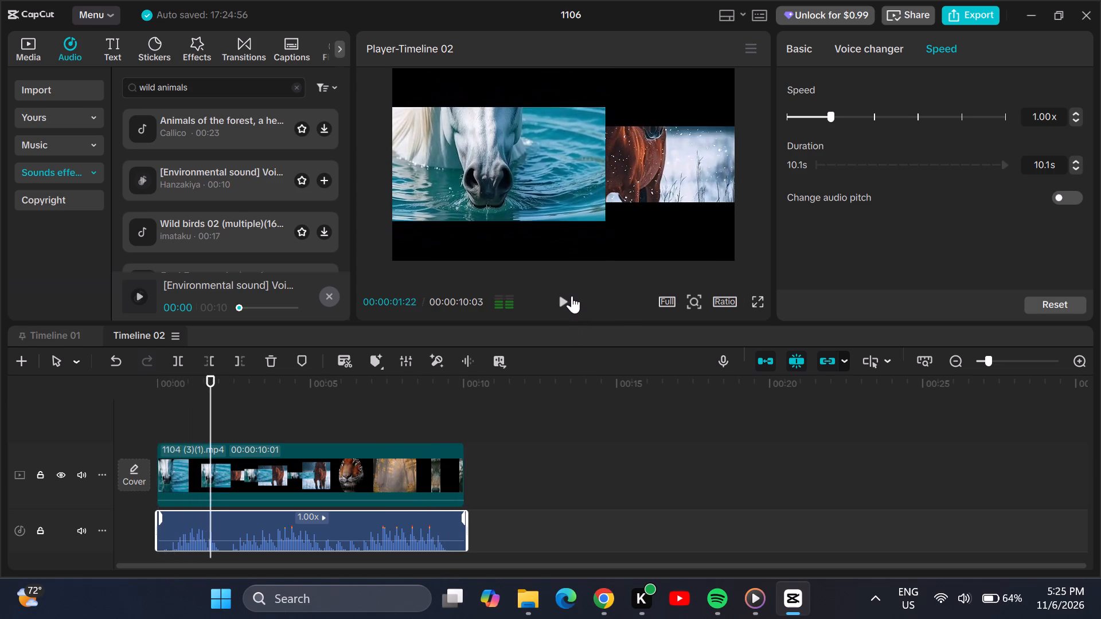
{"action": "left_click", "coordinate": [565, 299]}
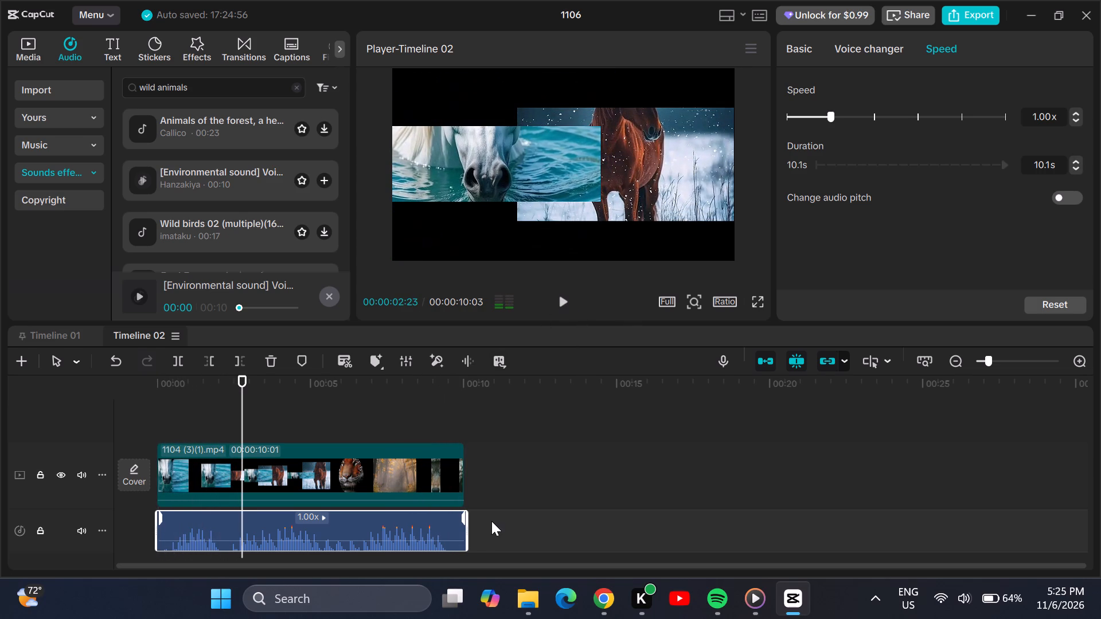
Add a short fade-out to the end of the bird sound clip.
{"action": "left_click_drag", "start_coordinate": [465, 533], "coordinate": [436, 529]}
Trim the end of the bird sound clip to a duration of 8.6 s.
{"action": "left_click_drag", "start_coordinate": [469, 528], "coordinate": [423, 525]}
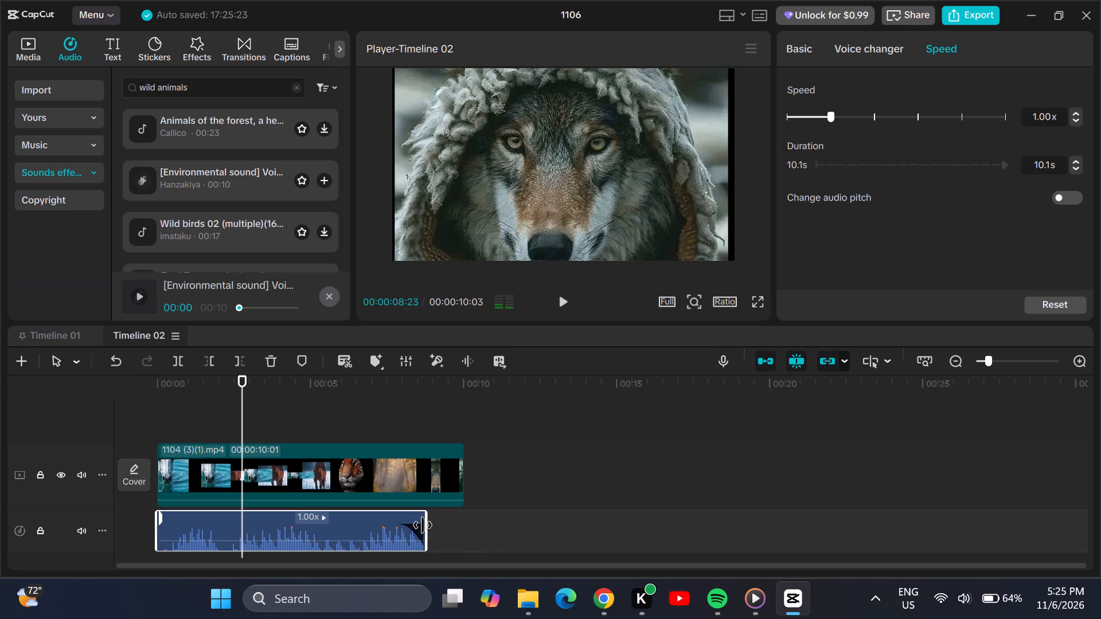
{"action": "left_click_drag", "start_coordinate": [423, 525], "coordinate": [419, 523]}
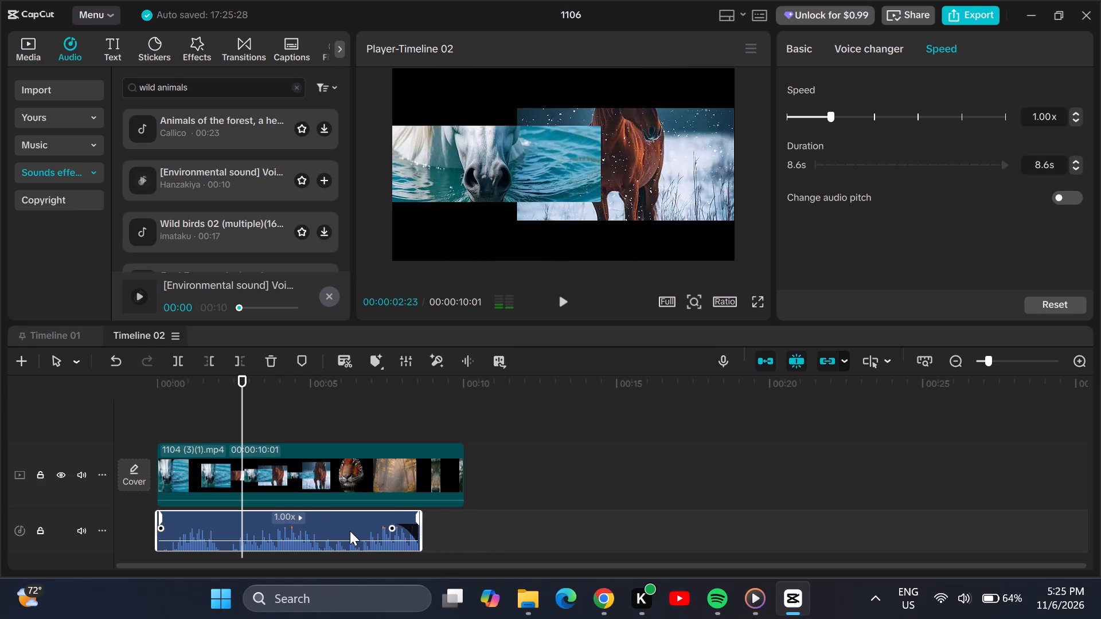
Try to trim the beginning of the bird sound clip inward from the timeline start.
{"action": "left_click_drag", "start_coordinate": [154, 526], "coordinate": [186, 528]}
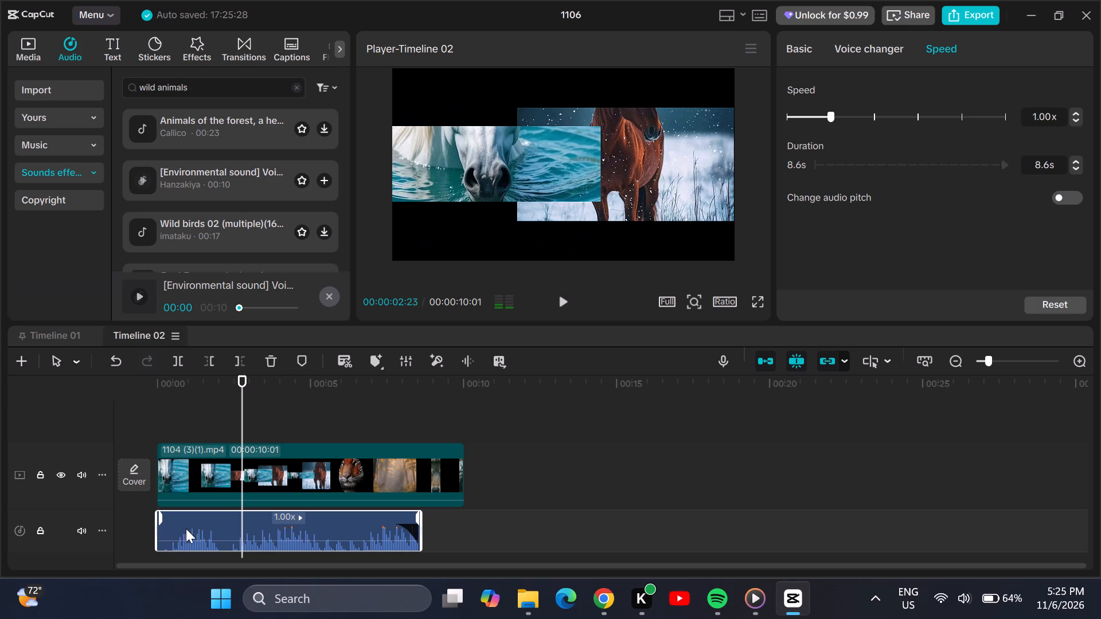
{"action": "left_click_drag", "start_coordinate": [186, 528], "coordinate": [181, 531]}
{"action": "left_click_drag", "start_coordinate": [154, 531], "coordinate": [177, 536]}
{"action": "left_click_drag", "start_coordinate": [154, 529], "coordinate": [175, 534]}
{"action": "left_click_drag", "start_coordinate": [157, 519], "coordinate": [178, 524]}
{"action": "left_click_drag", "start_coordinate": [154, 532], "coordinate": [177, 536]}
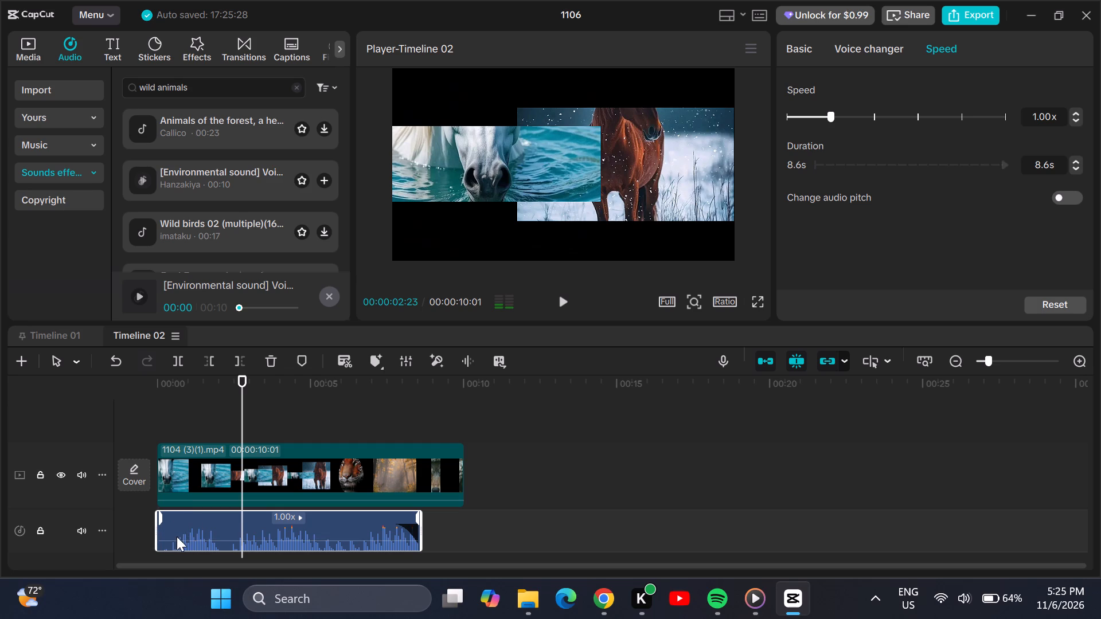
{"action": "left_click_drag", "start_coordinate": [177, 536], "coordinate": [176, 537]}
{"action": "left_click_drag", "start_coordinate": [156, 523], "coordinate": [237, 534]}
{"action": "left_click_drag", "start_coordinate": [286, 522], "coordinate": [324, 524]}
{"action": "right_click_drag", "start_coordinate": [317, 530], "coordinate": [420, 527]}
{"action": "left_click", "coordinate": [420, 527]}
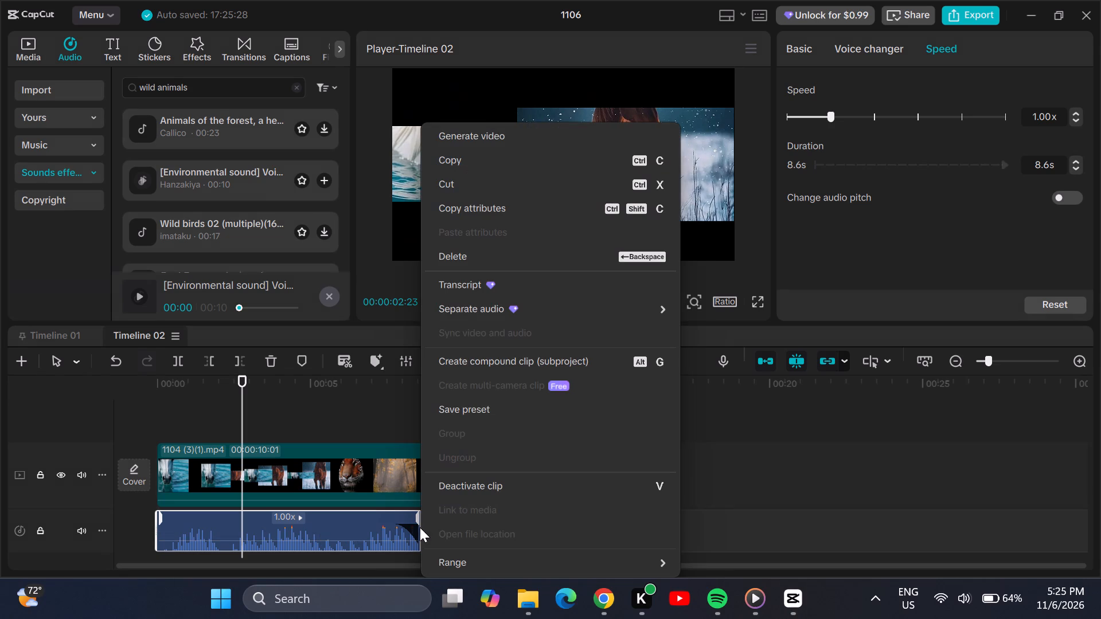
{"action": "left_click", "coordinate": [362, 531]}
Shift the bird sound clip later on its audio track so it ends at about 00:00:10:29.
{"action": "left_click_drag", "start_coordinate": [362, 531], "coordinate": [377, 531]}
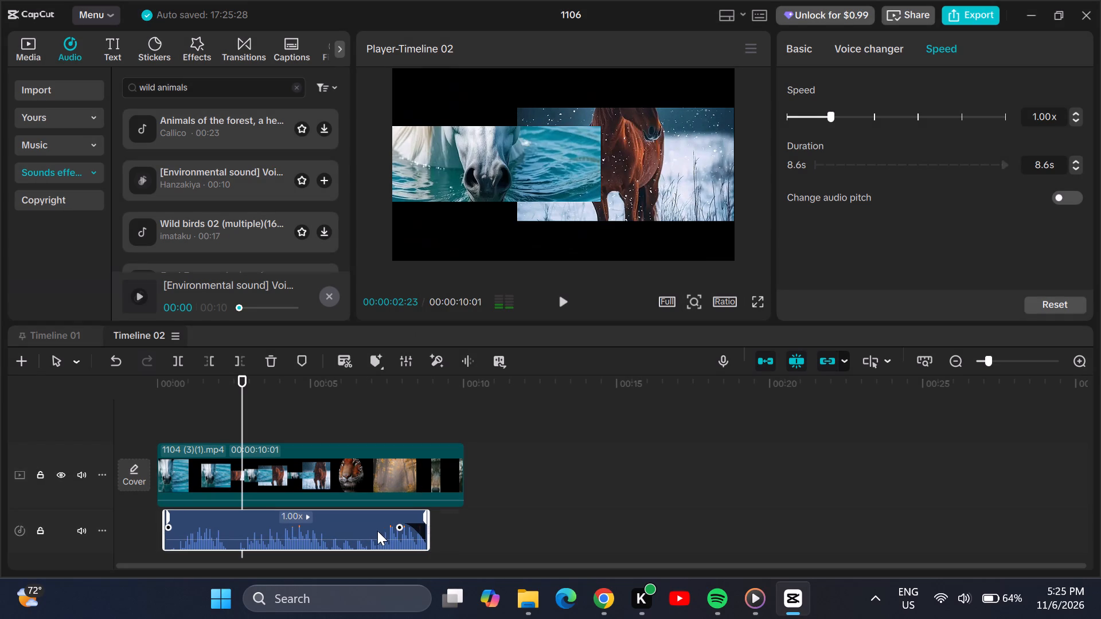
{"action": "left_click_drag", "start_coordinate": [377, 531], "coordinate": [435, 532]}
{"action": "left_click_drag", "start_coordinate": [228, 528], "coordinate": [251, 530]}
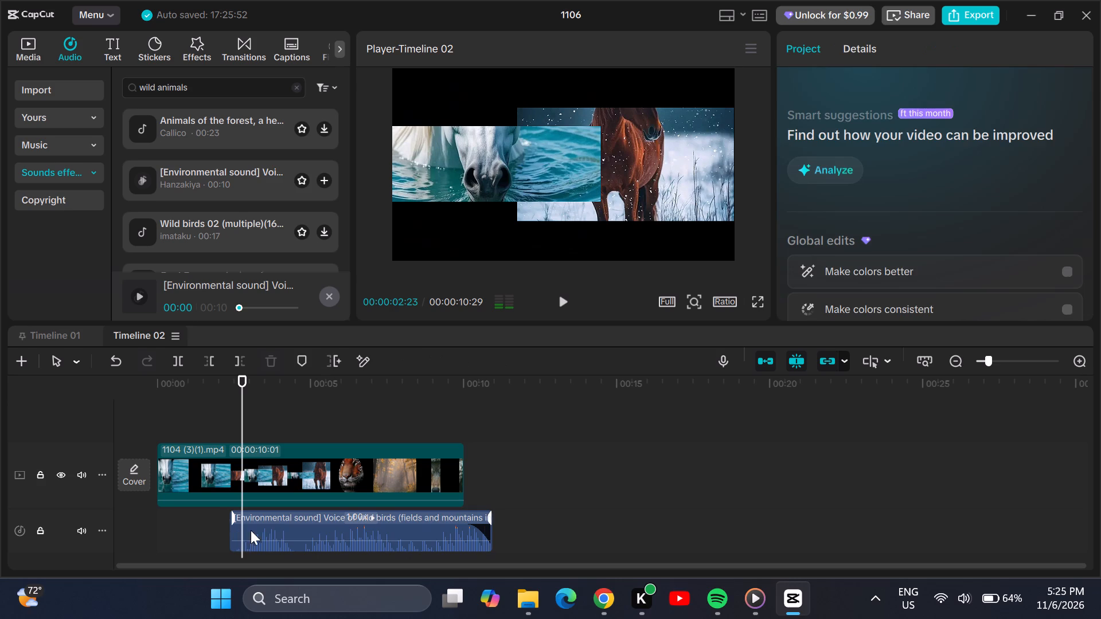
Add a fade-in of about 3.7 s to the beginning of the bird sound clip.
{"action": "left_click_drag", "start_coordinate": [251, 530], "coordinate": [276, 532]}
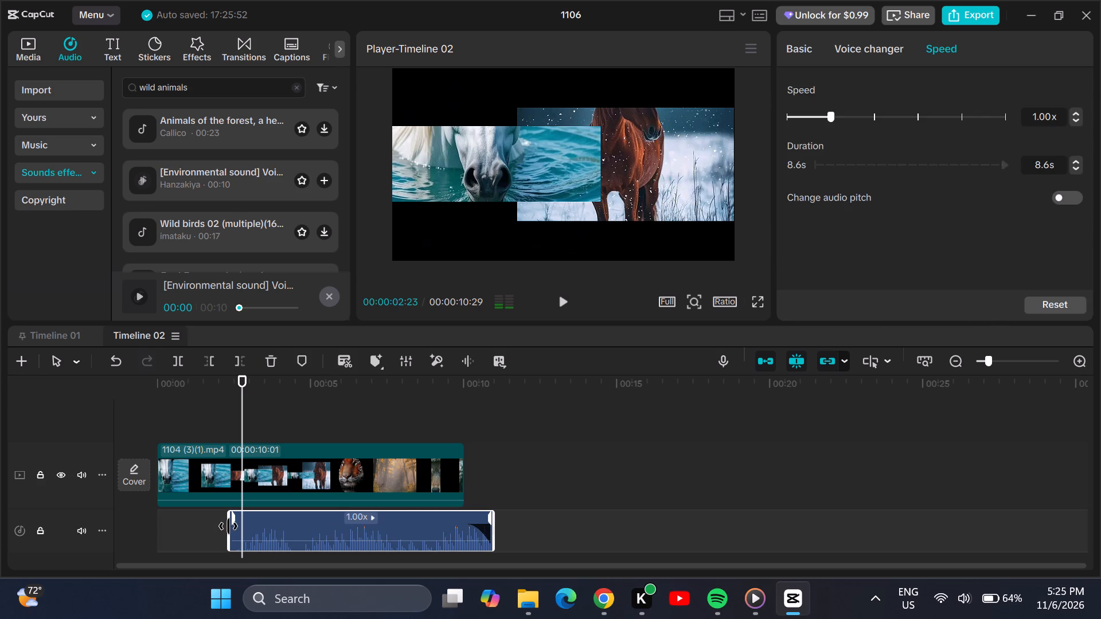
{"action": "left_click_drag", "start_coordinate": [229, 526], "coordinate": [265, 532]}
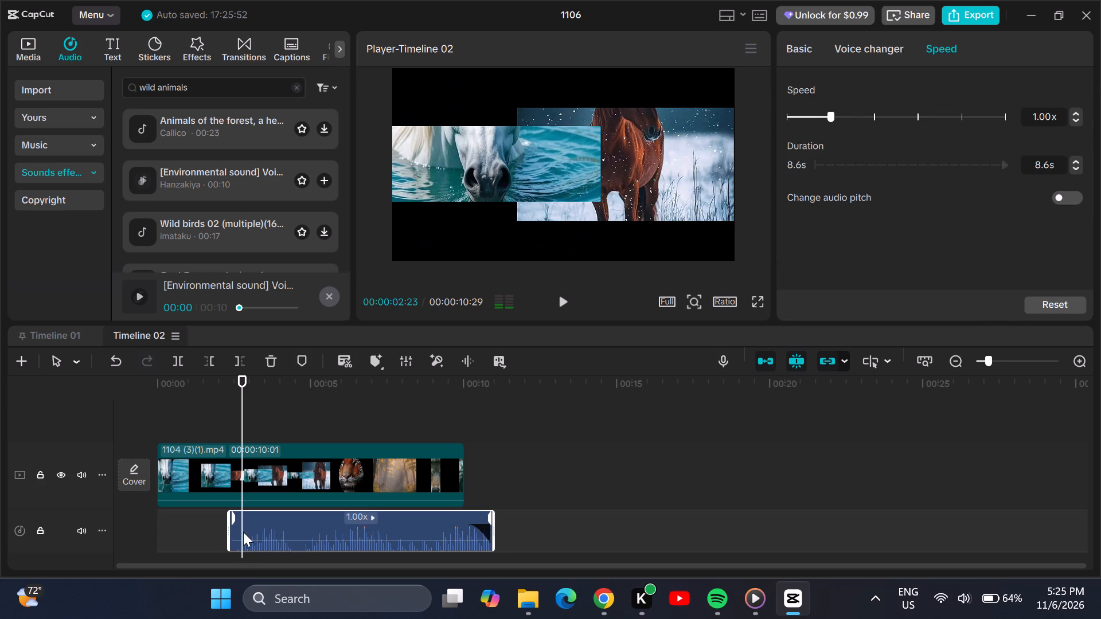
{"action": "left_click", "coordinate": [239, 532]}
{"action": "left_click_drag", "start_coordinate": [233, 532], "coordinate": [272, 532]}
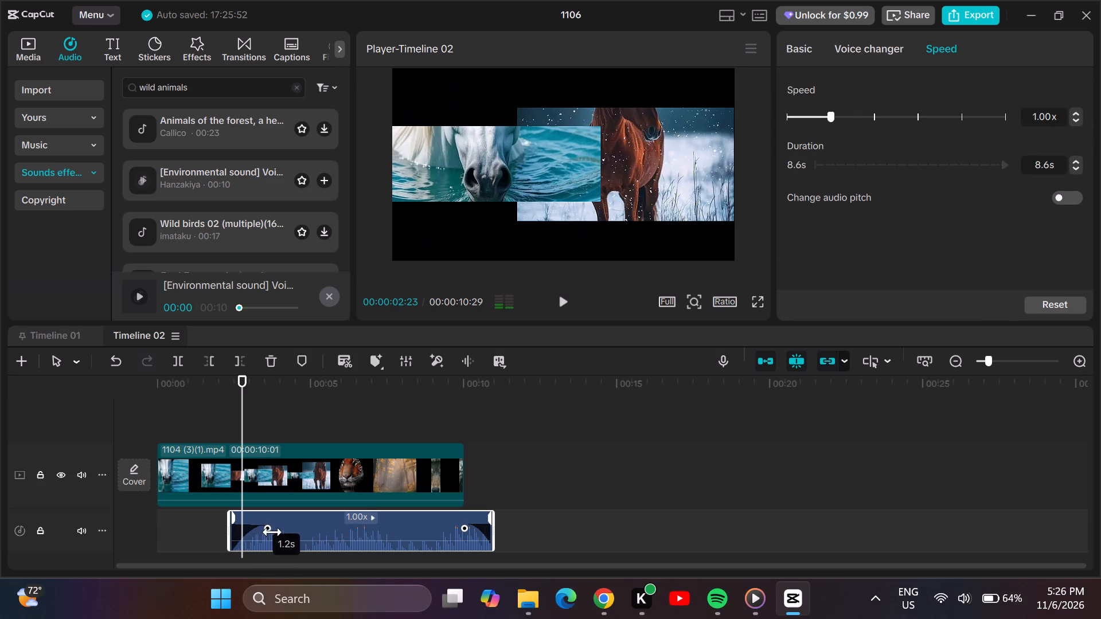
{"action": "left_click_drag", "start_coordinate": [272, 532], "coordinate": [348, 537]}
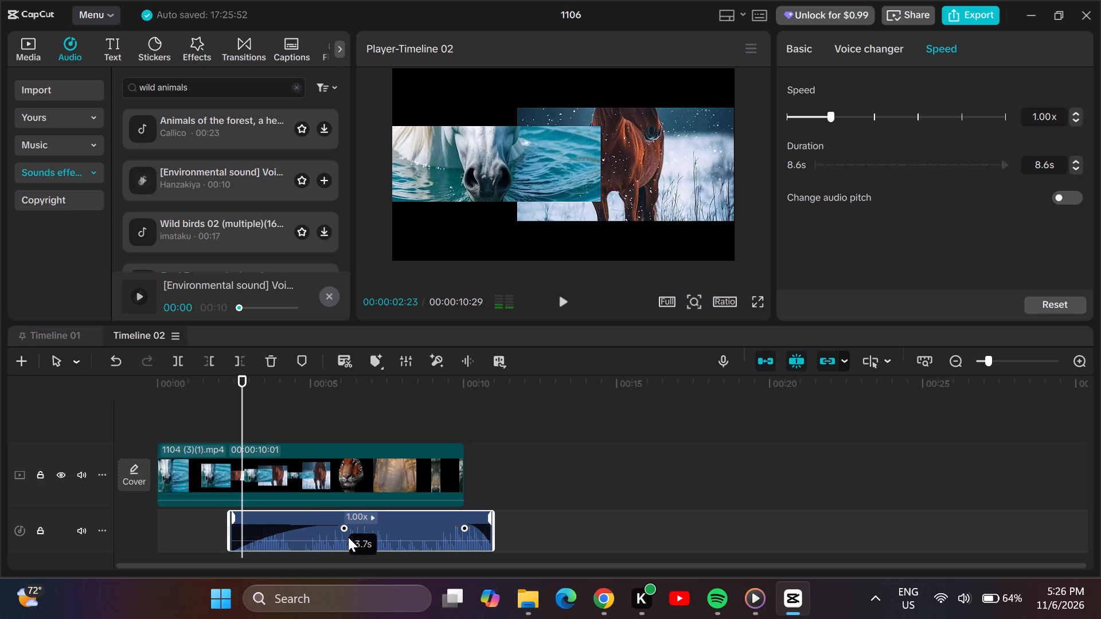
{"action": "left_click_drag", "start_coordinate": [348, 537], "coordinate": [351, 537]}
Play back the timeline to check the bird sound's fades against the video.
{"action": "left_click", "coordinate": [567, 300]}
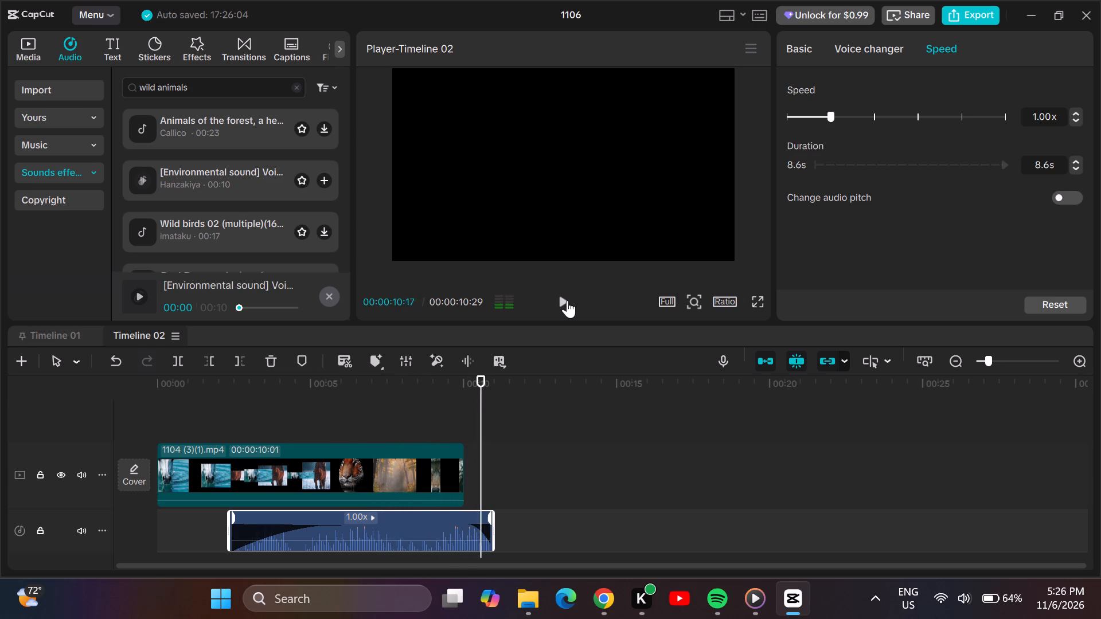
{"action": "left_click", "coordinate": [567, 300]}
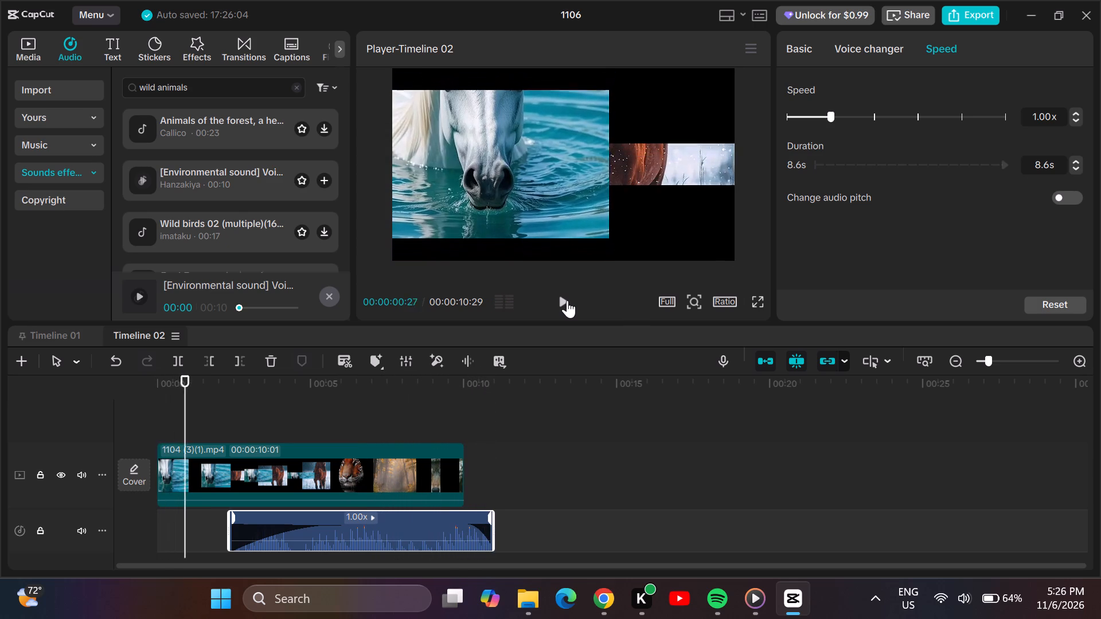
{"action": "left_click", "coordinate": [567, 300]}
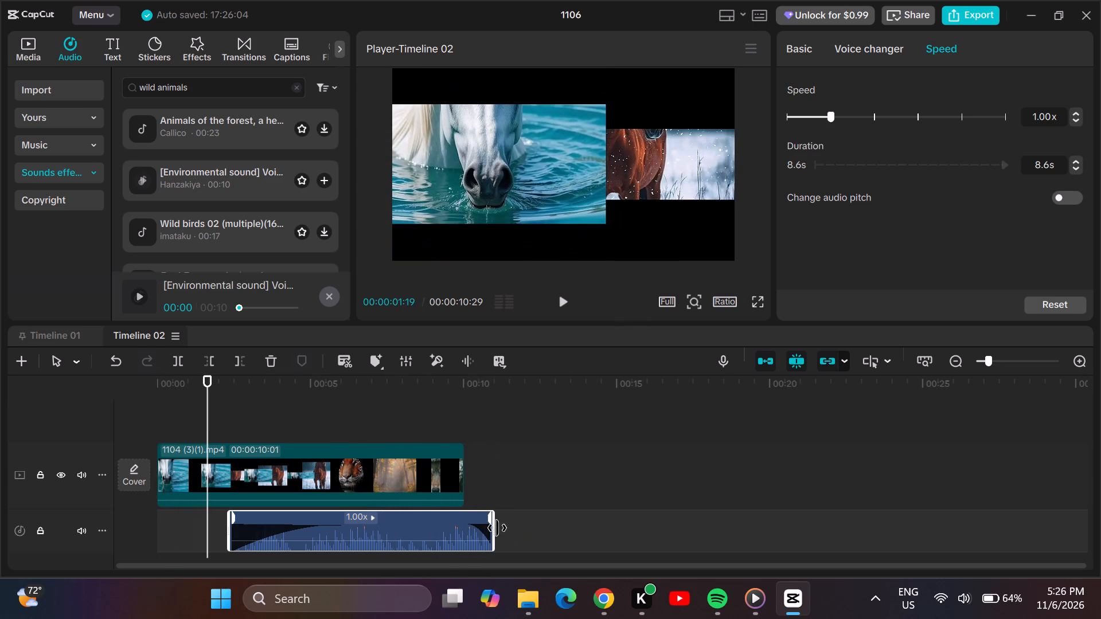
Trim the end of the bird sound clip inward to a duration of 6.8 s.
{"action": "left_click_drag", "start_coordinate": [497, 530], "coordinate": [480, 532]}
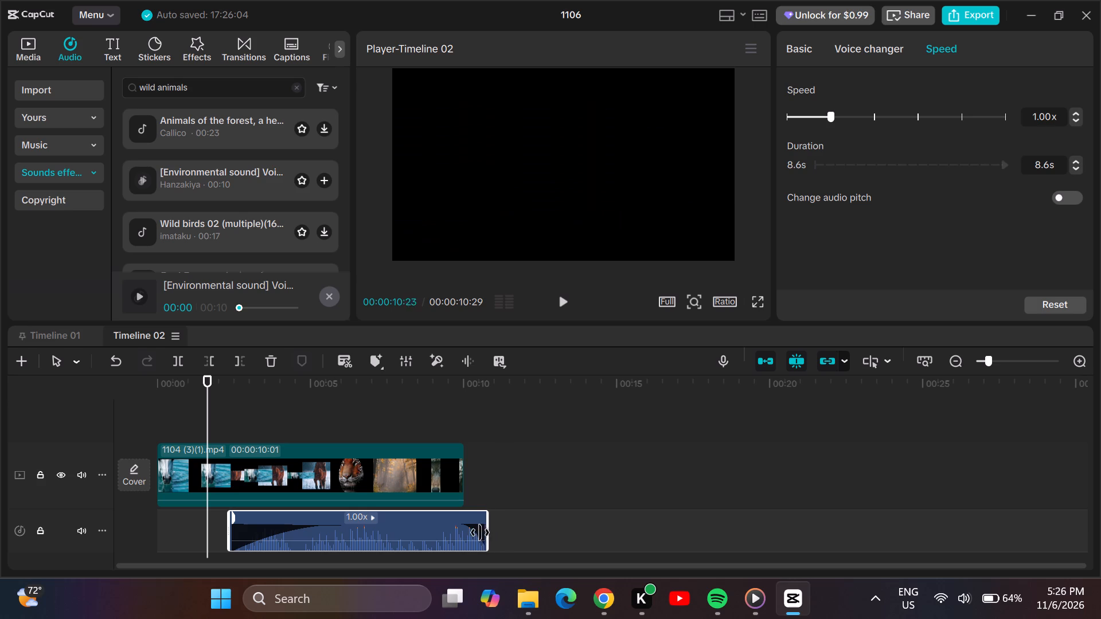
{"action": "left_click_drag", "start_coordinate": [480, 532], "coordinate": [430, 535]}
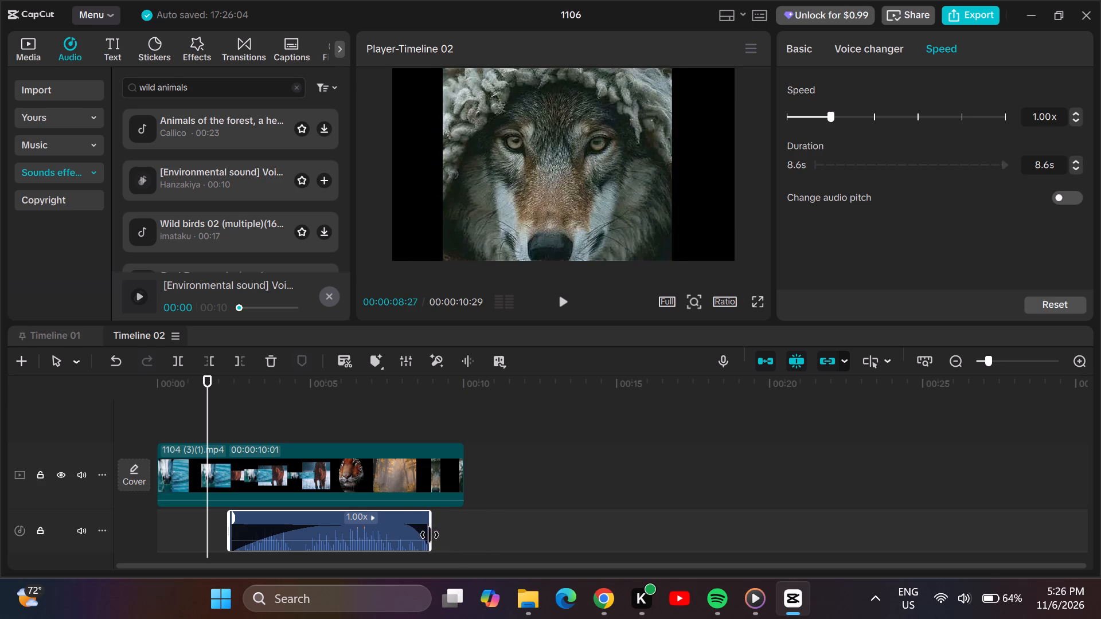
{"action": "left_click_drag", "start_coordinate": [430, 535], "coordinate": [436, 534]}
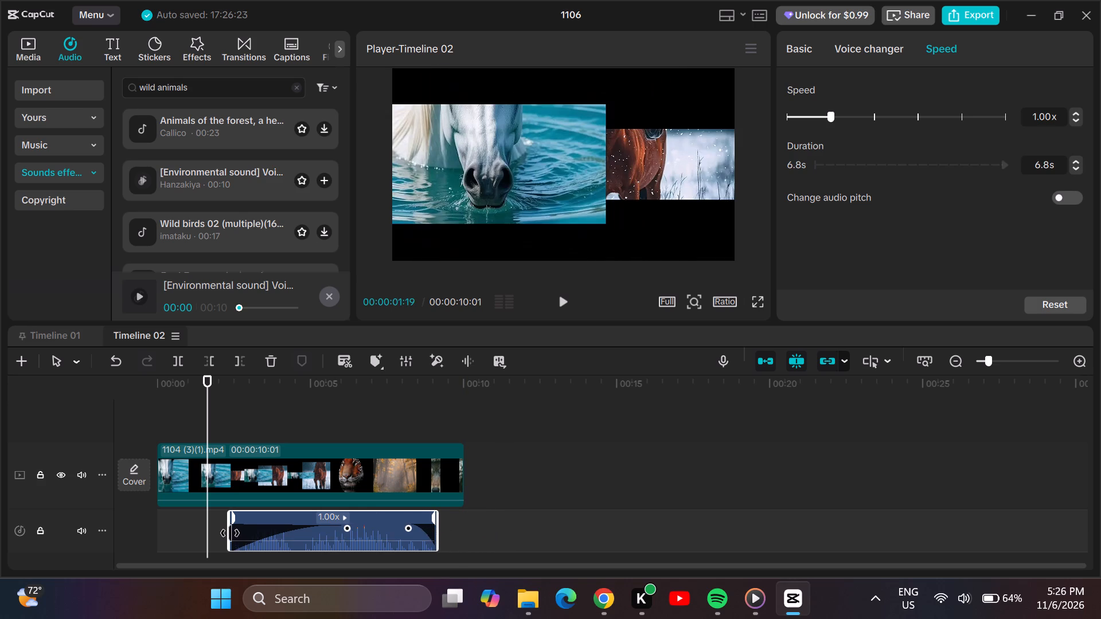
Trim the beginning of the bird sound clip inward to a duration of 3.0 s.
{"action": "left_click_drag", "start_coordinate": [230, 533], "coordinate": [270, 536]}
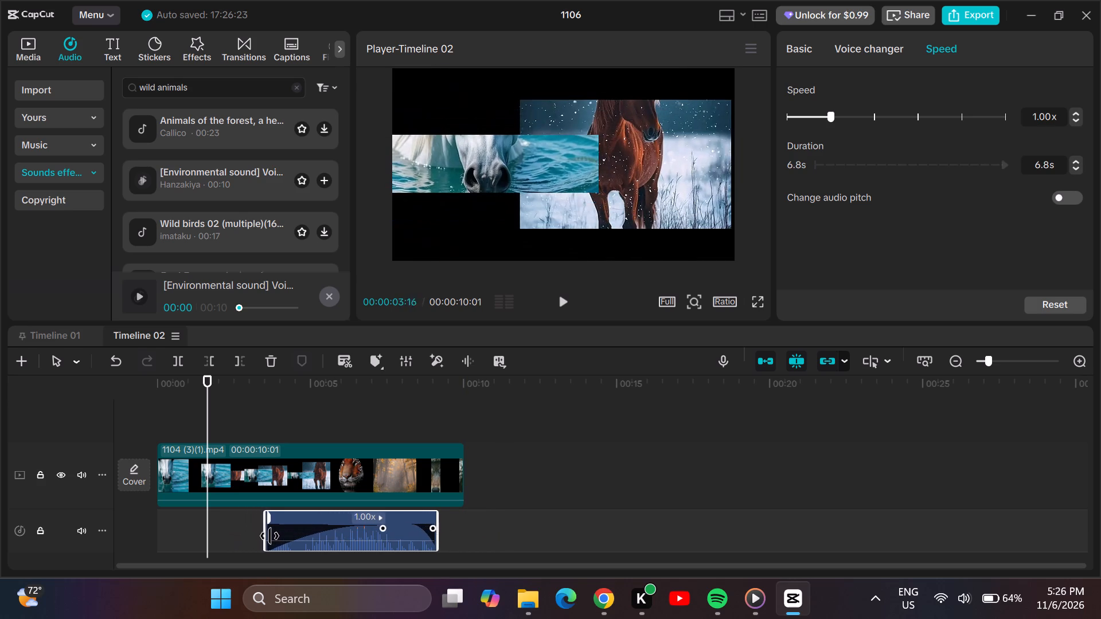
{"action": "left_click_drag", "start_coordinate": [270, 536], "coordinate": [346, 532]}
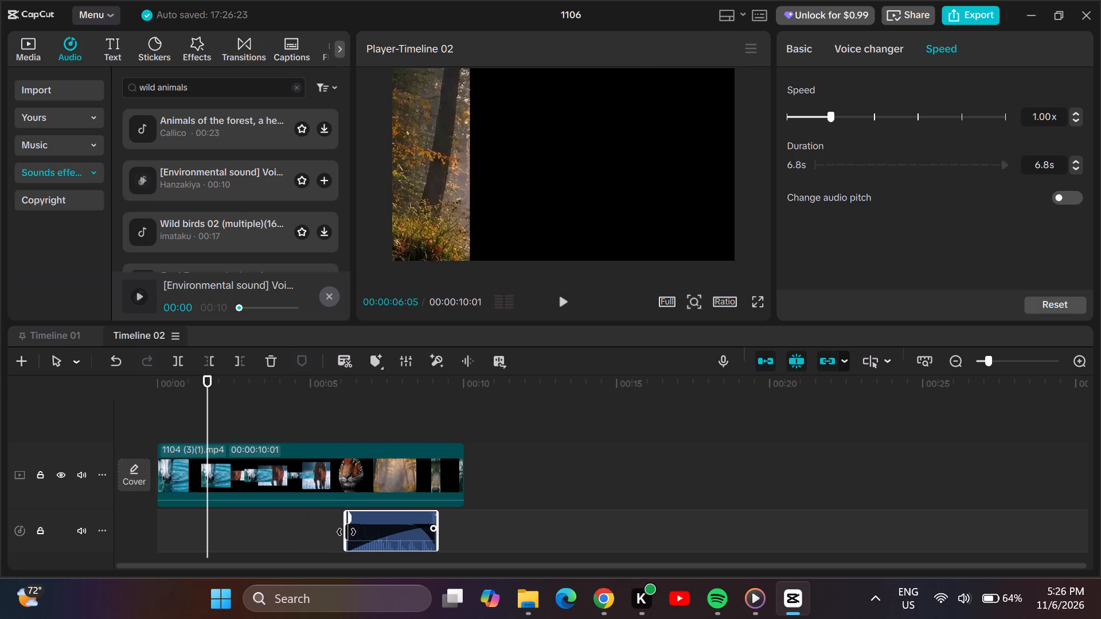
{"action": "left_click_drag", "start_coordinate": [346, 532], "coordinate": [345, 532]}
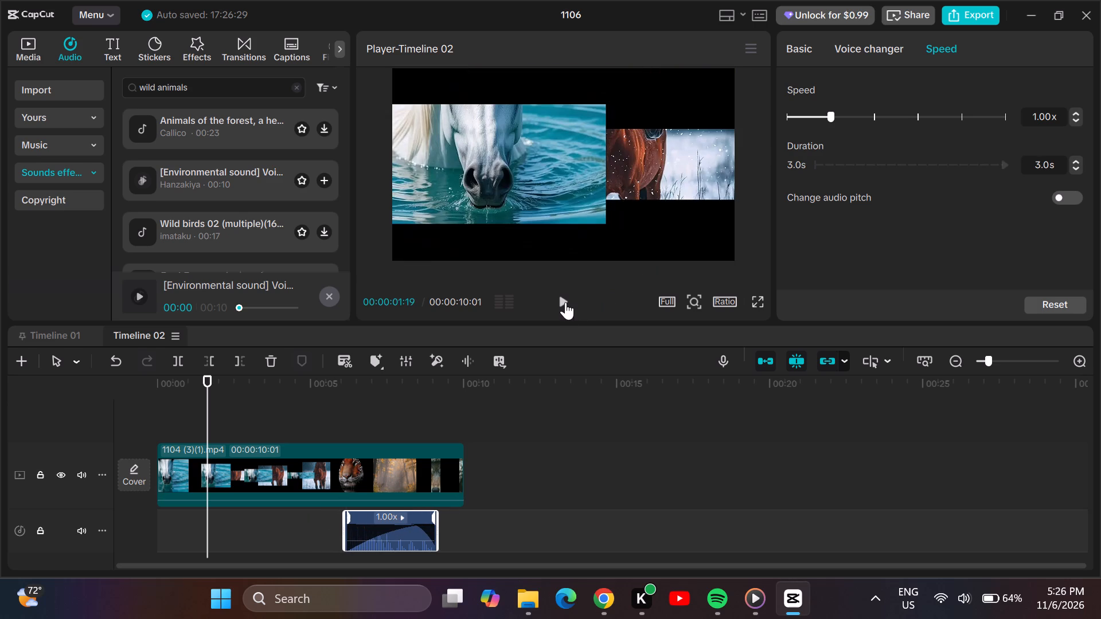
Play the timeline through to the end of the video to check the shortened bird sound.
{"action": "left_click", "coordinate": [564, 299]}
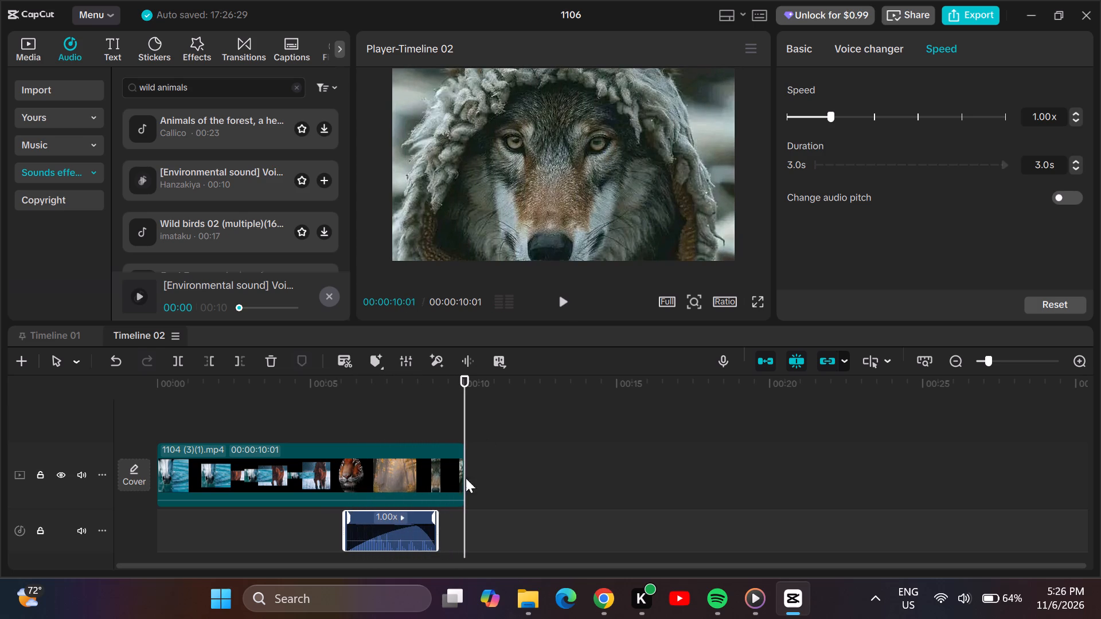
Trim the end of the bird sound clip further to a duration of 2.3 s.
{"action": "left_click", "coordinate": [440, 531]}
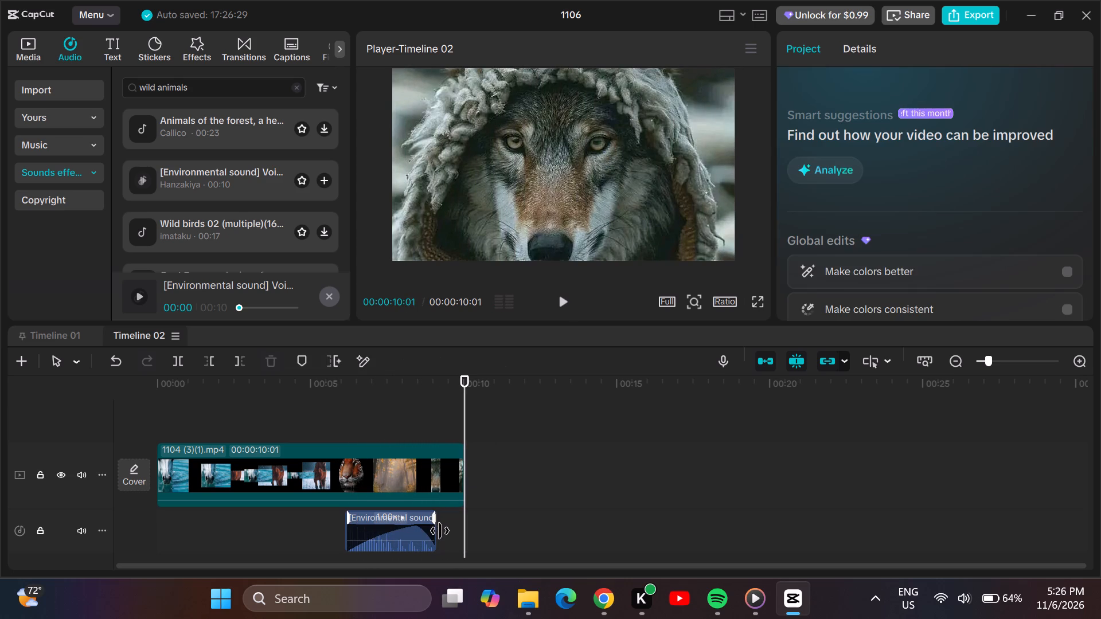
{"action": "left_click", "coordinate": [423, 542]}
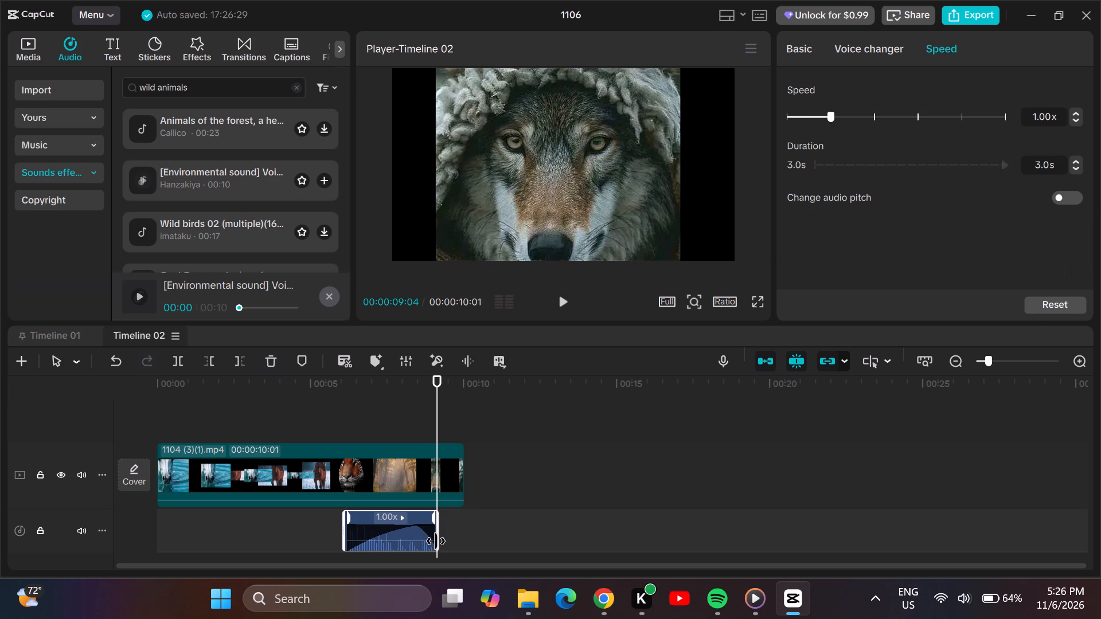
{"action": "left_click_drag", "start_coordinate": [440, 538], "coordinate": [412, 539]}
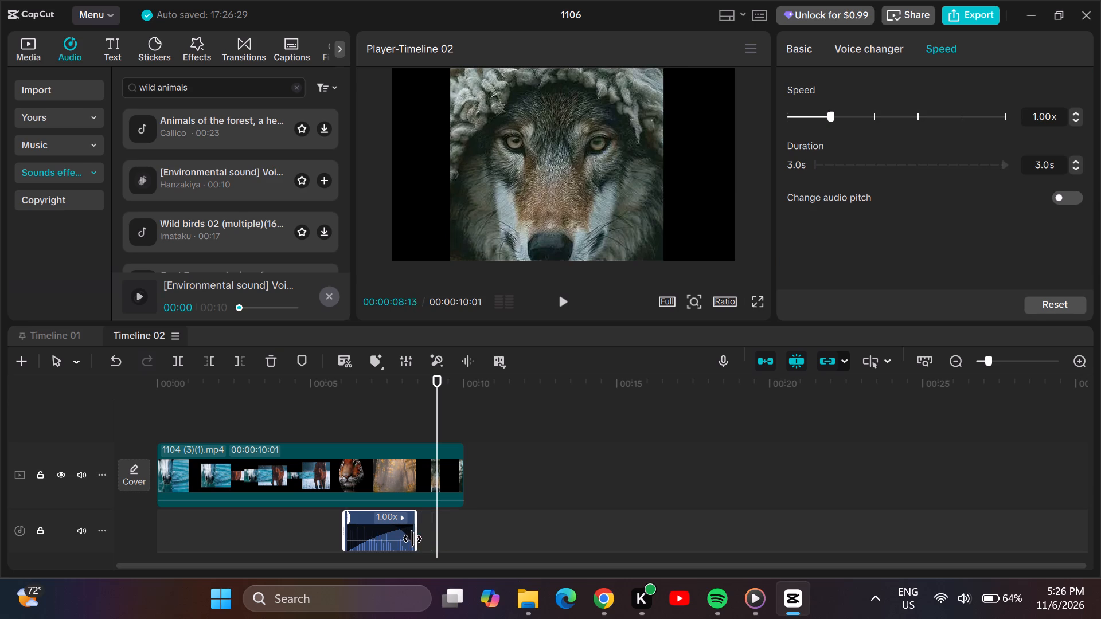
{"action": "left_click_drag", "start_coordinate": [412, 539], "coordinate": [414, 537]}
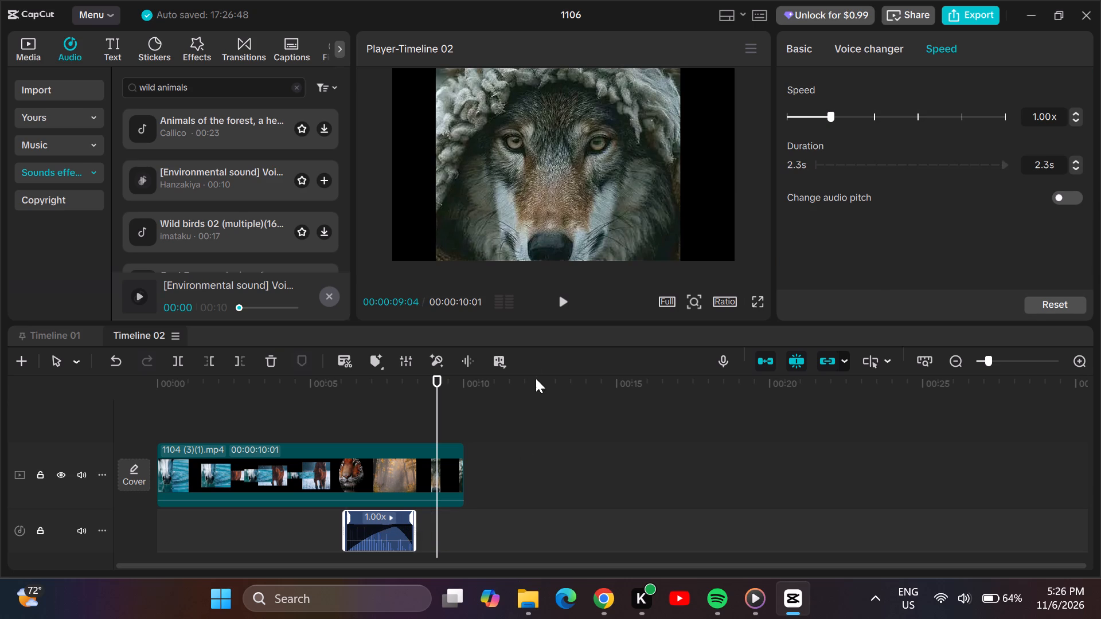
Play back the timeline to review the video with the trimmed bird sound.
{"action": "left_click", "coordinate": [567, 303]}
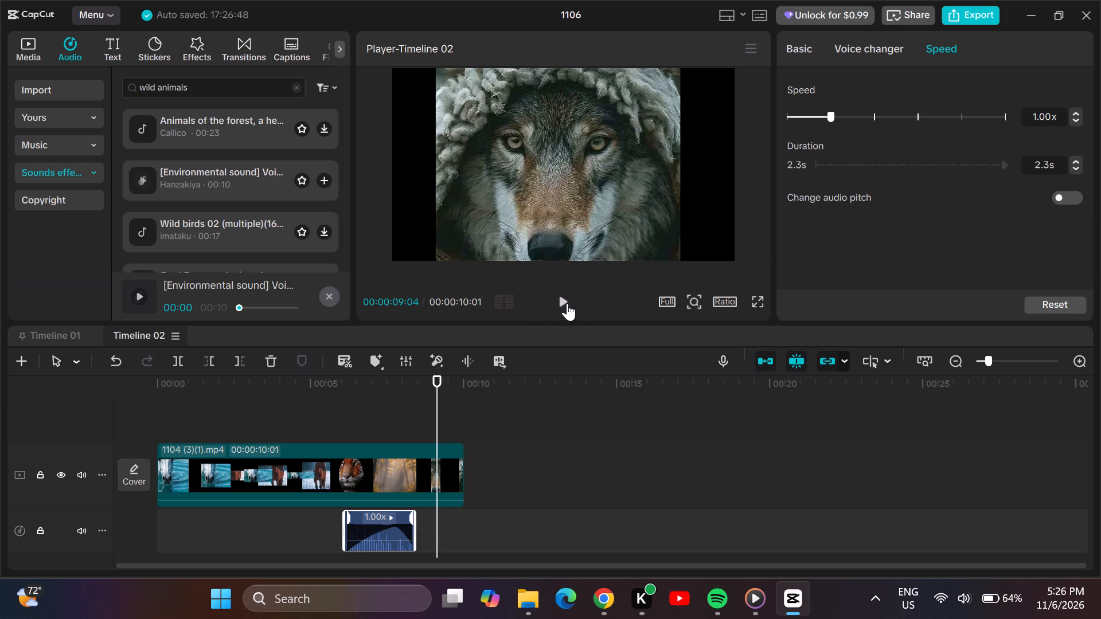
{"action": "left_click", "coordinate": [564, 300]}
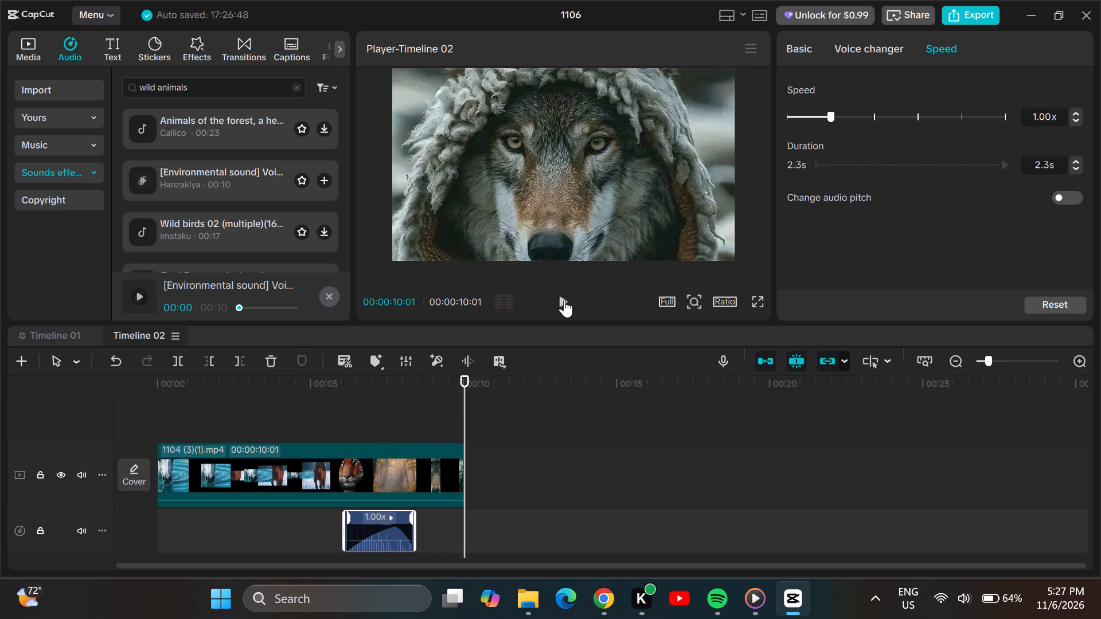
Audition the "Animals of the forest" sound effect from the wild animals results.
{"action": "left_click", "coordinate": [207, 75]}
{"action": "left_click", "coordinate": [238, 122]}
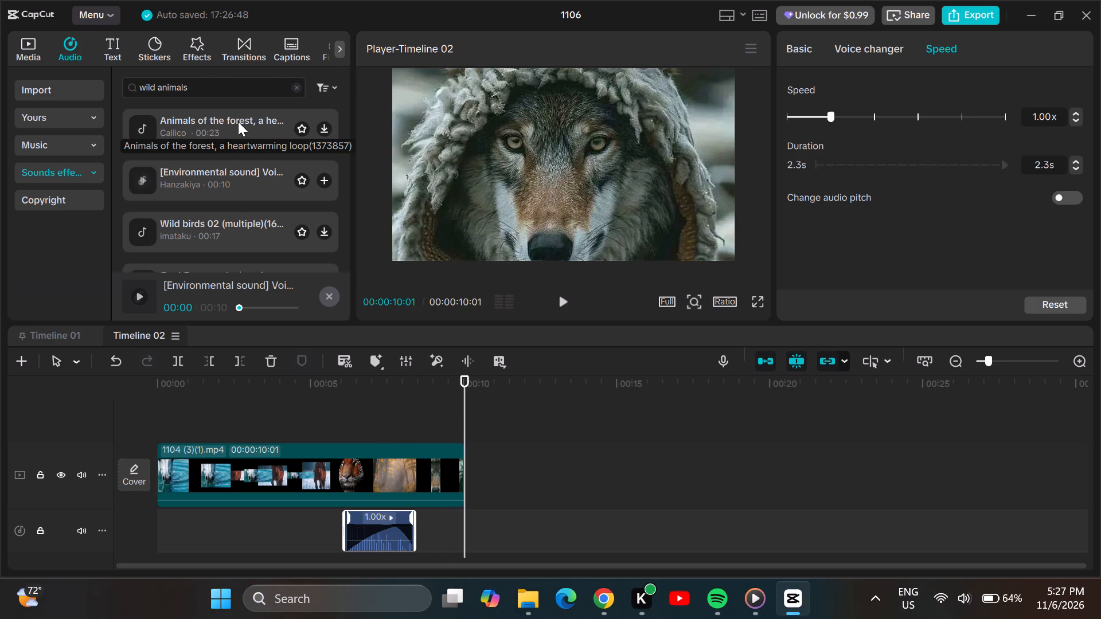
{"action": "triple_click", "coordinate": [238, 122]}
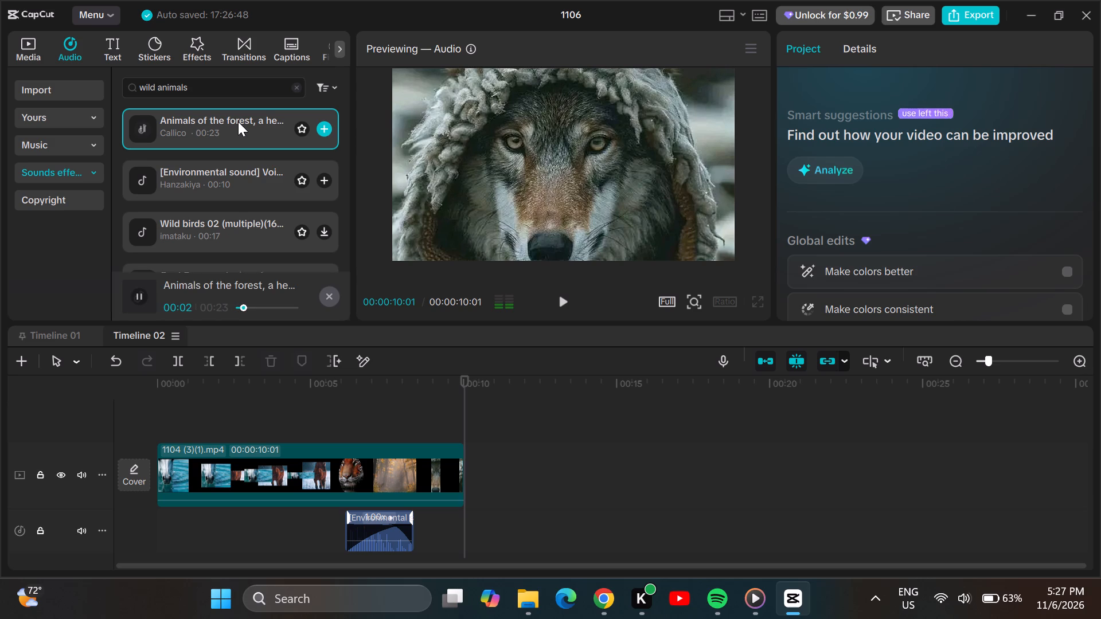
{"action": "left_click", "coordinate": [219, 179]}
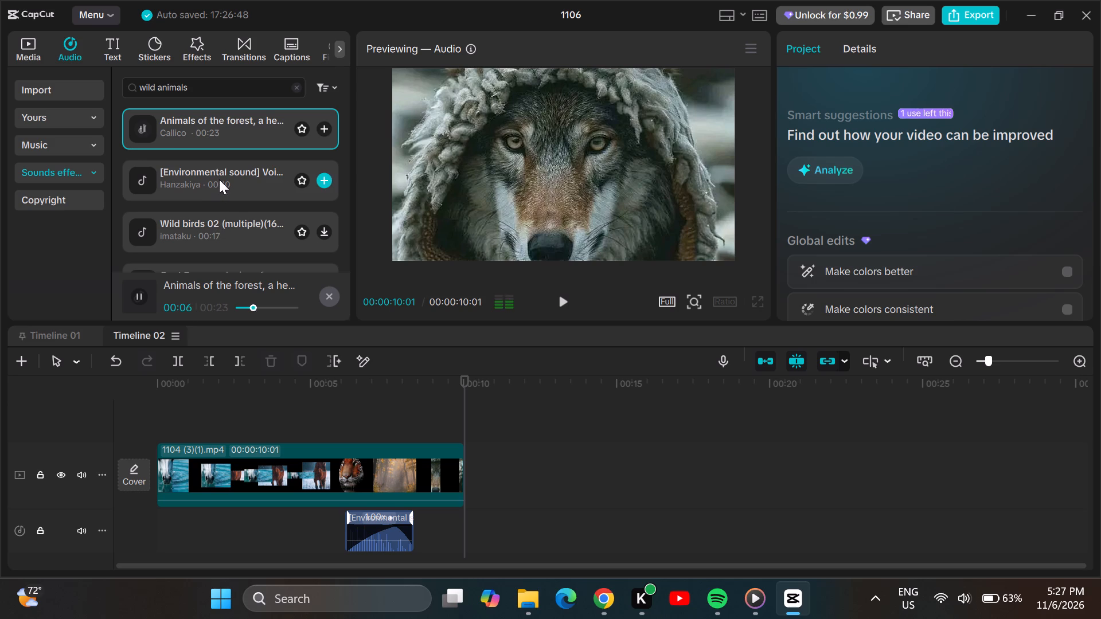
Audition the first "Gao! Roars and cries" sound effect from the wild animals results.
{"action": "scroll", "coordinate": [219, 179], "scroll_direction": "down", "scroll_amount": 1}
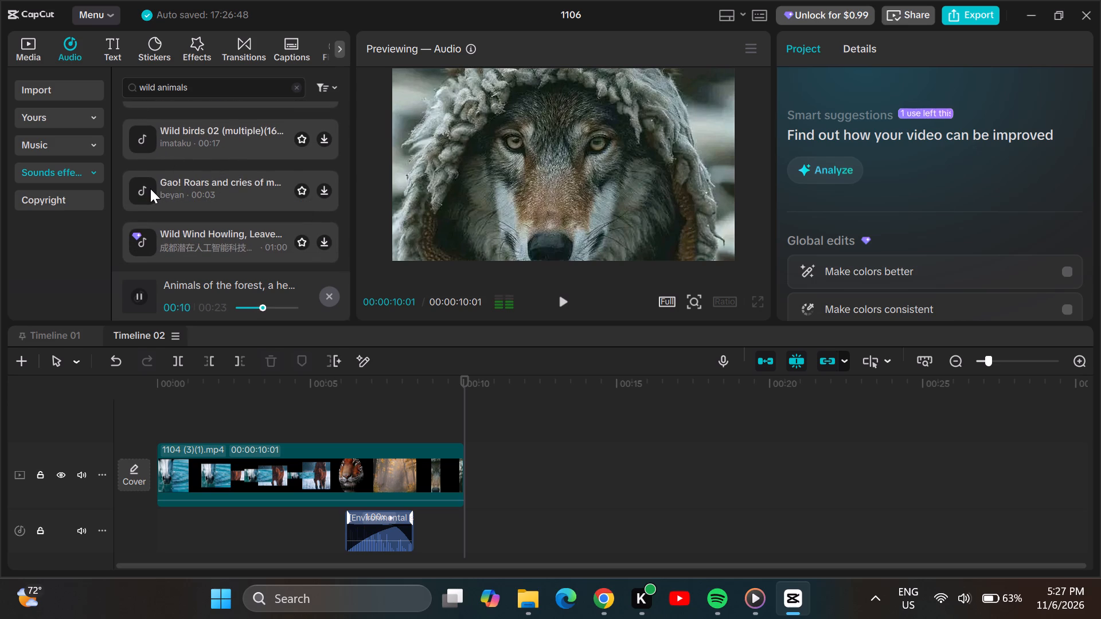
{"action": "left_click", "coordinate": [190, 194]}
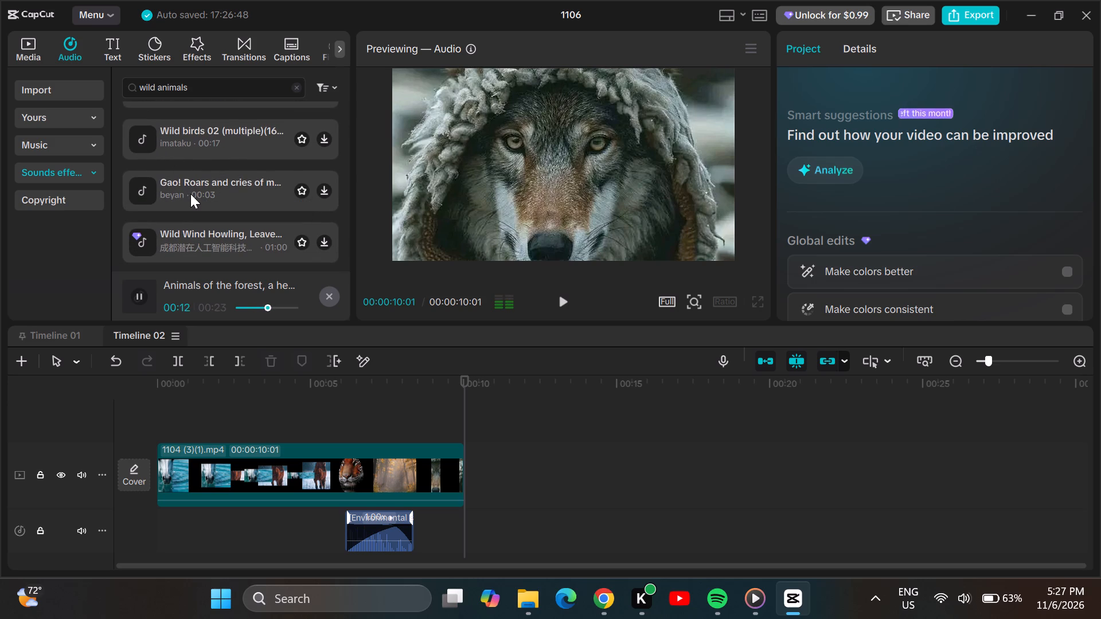
{"action": "double_click", "coordinate": [190, 194]}
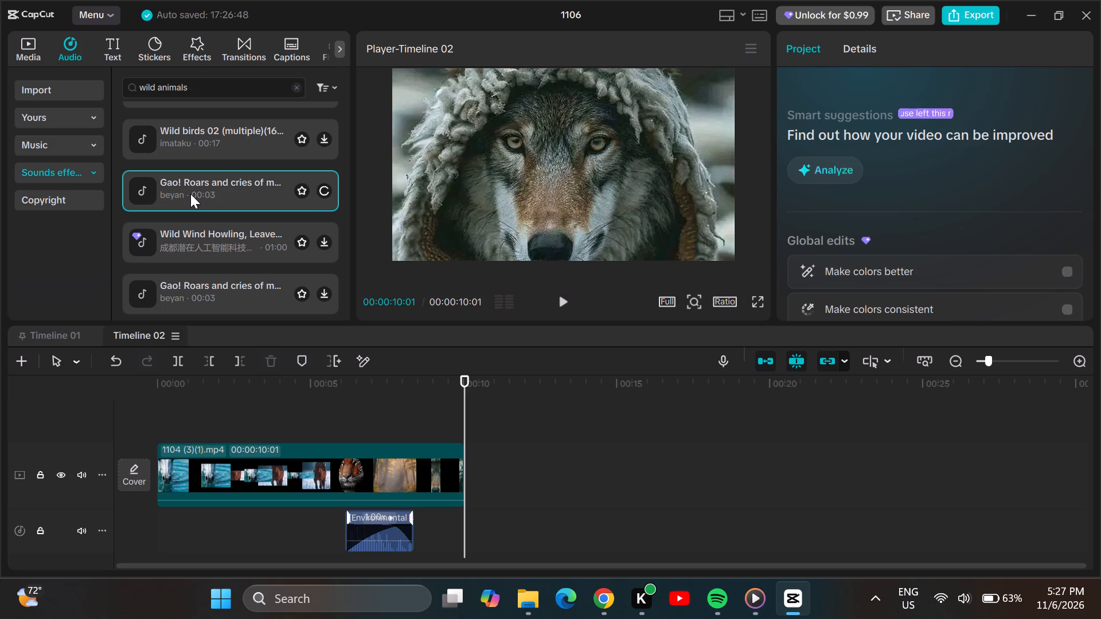
Audition the "Small animals" sound effect by kachiwo and browse further through the wild animals results.
{"action": "scroll", "coordinate": [220, 240], "scroll_direction": "down", "scroll_amount": 1}
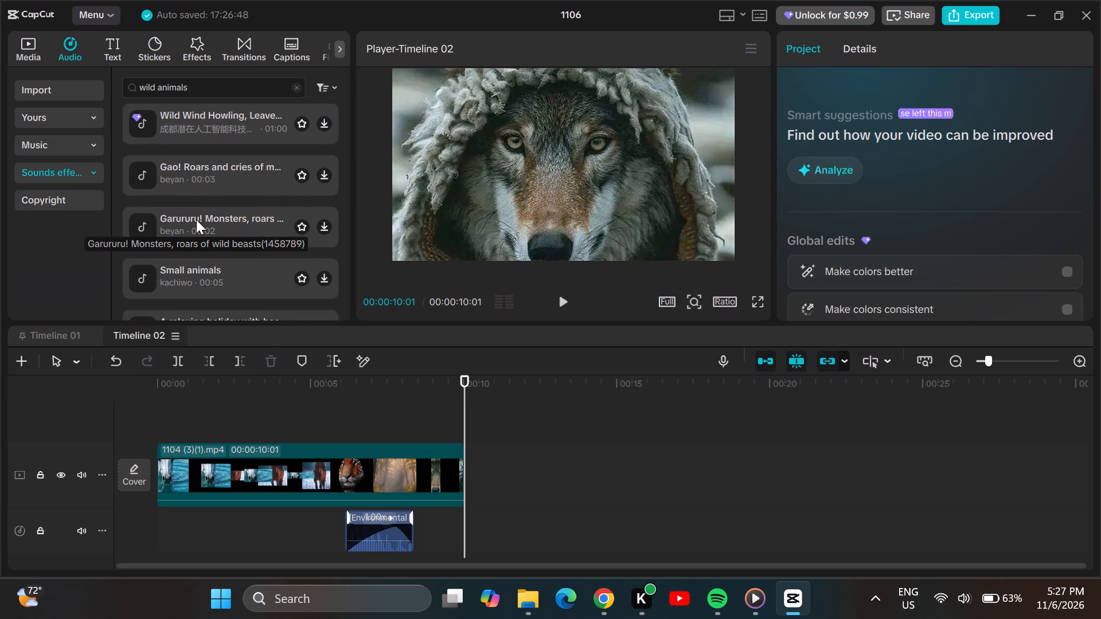
{"action": "left_click", "coordinate": [192, 271]}
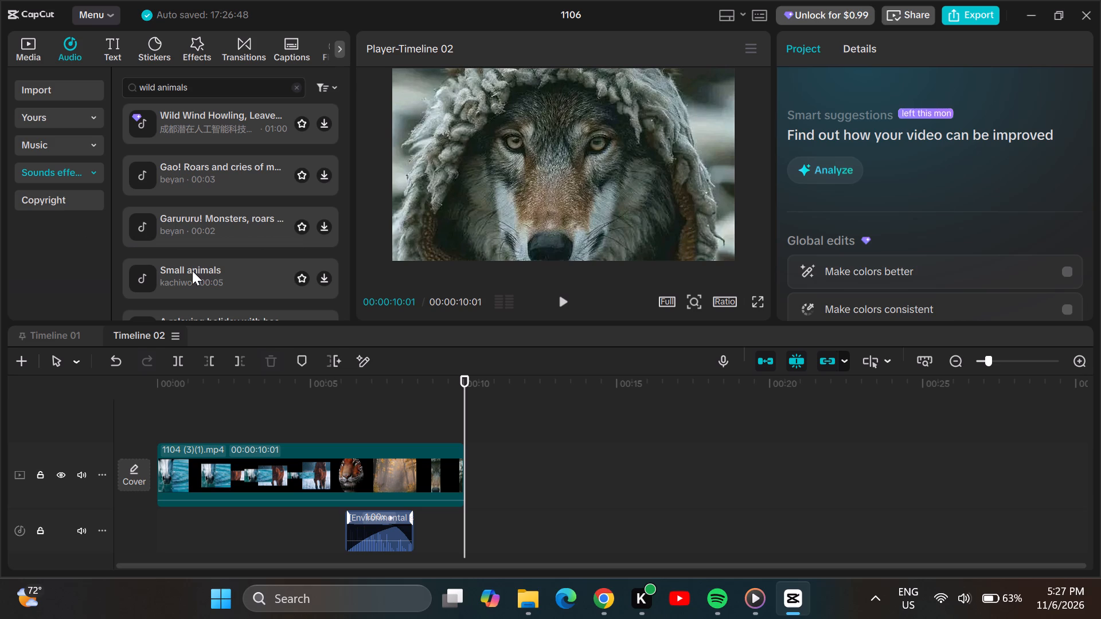
{"action": "double_click", "coordinate": [192, 271]}
{"action": "scroll", "coordinate": [192, 271], "scroll_direction": "up", "scroll_amount": 1}
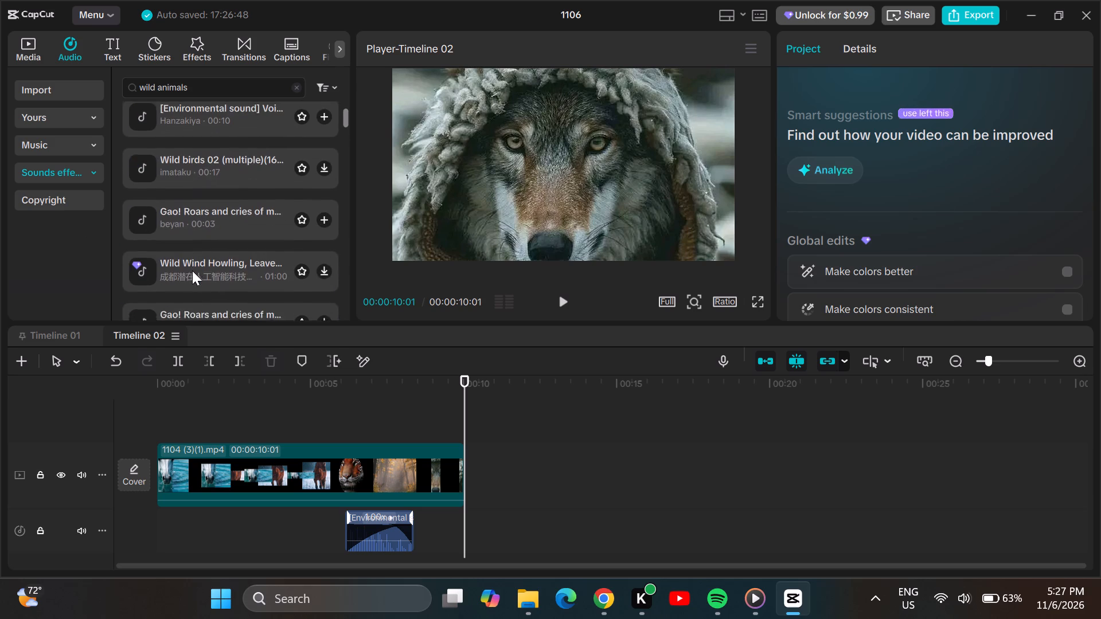
{"action": "scroll", "coordinate": [192, 271], "scroll_direction": "up", "scroll_amount": 1}
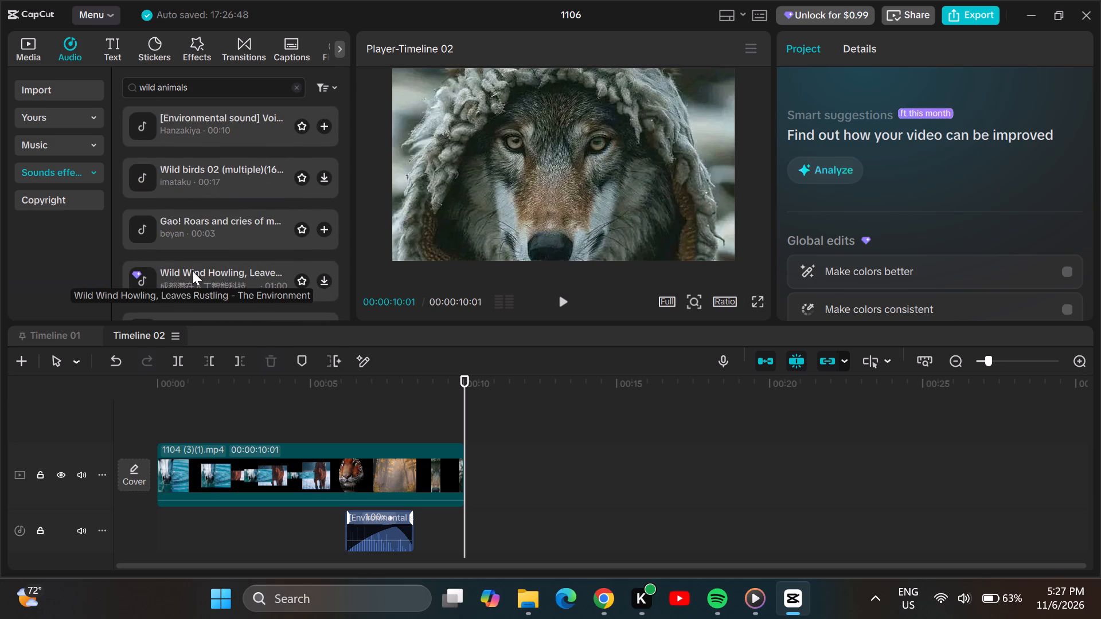
{"action": "scroll", "coordinate": [192, 271], "scroll_direction": "down", "scroll_amount": 1}
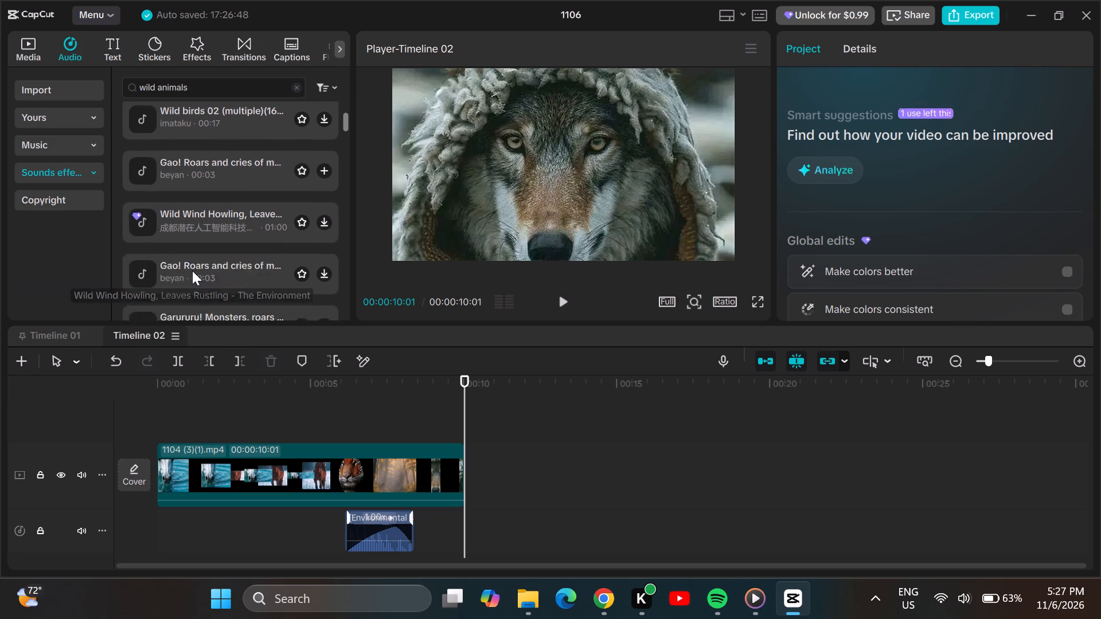
{"action": "scroll", "coordinate": [192, 271], "scroll_direction": "down", "scroll_amount": 1}
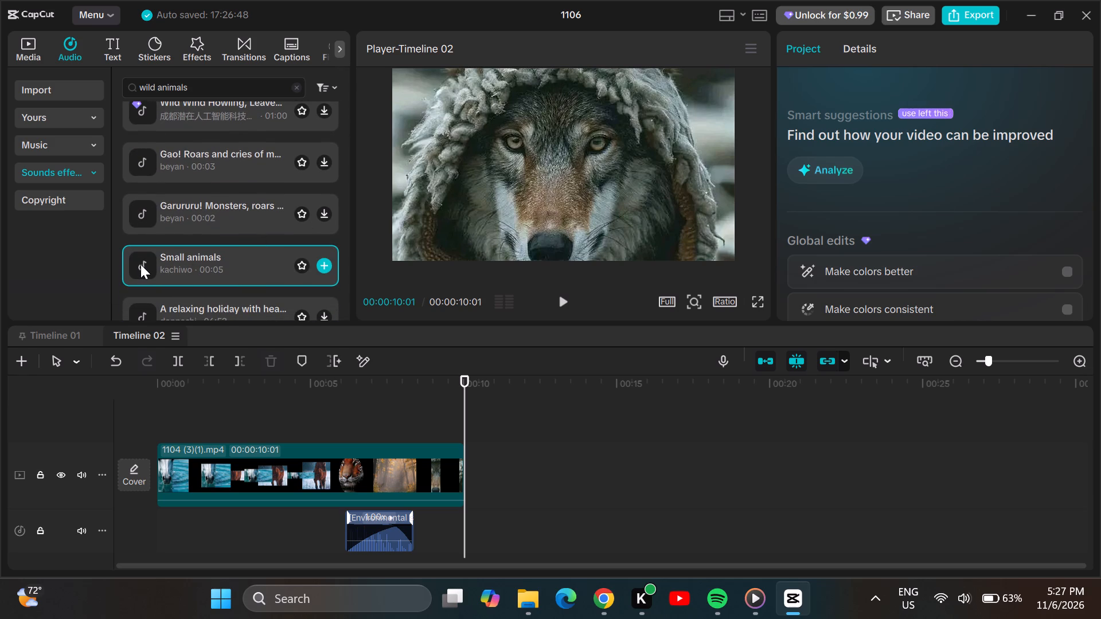
{"action": "left_click", "coordinate": [140, 264]}
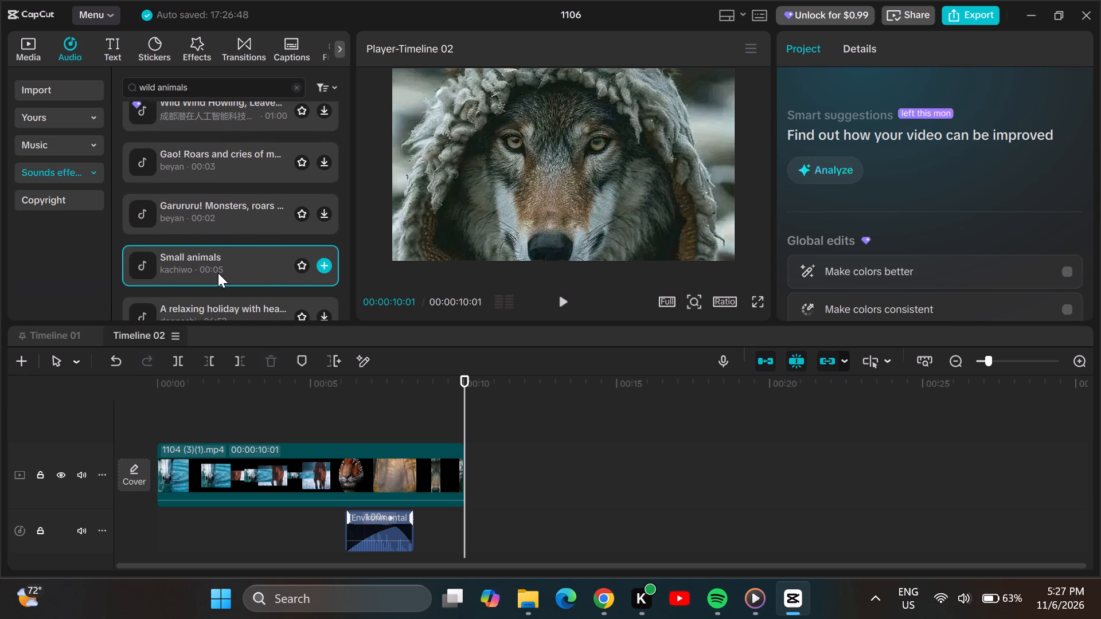
{"action": "left_click", "coordinate": [220, 267]}
{"action": "double_click", "coordinate": [143, 264]}
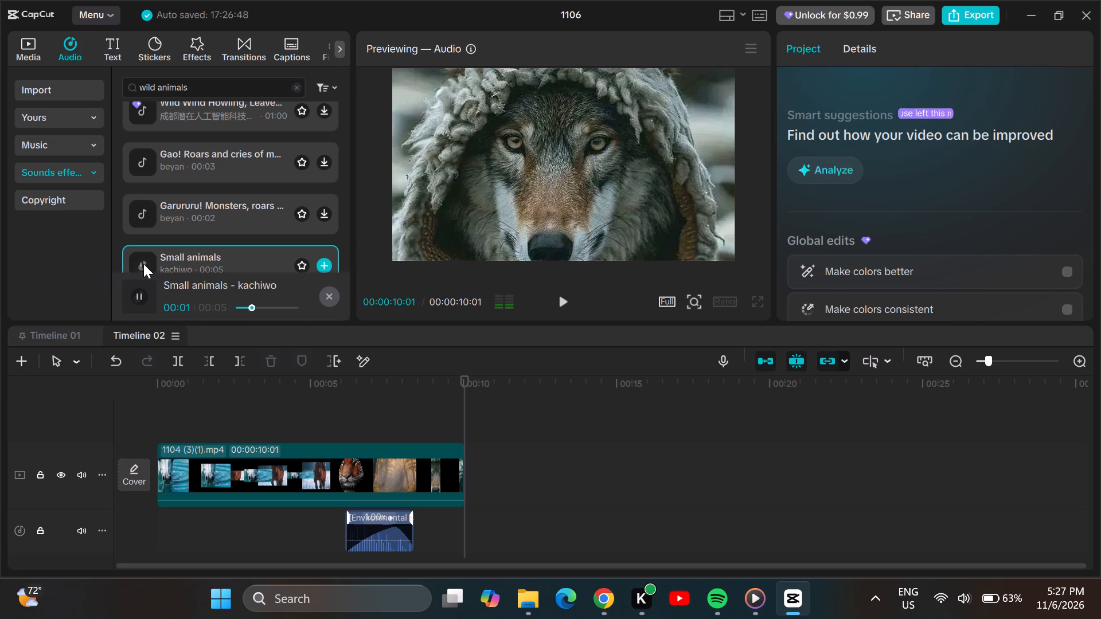
{"action": "left_click", "coordinate": [143, 264]}
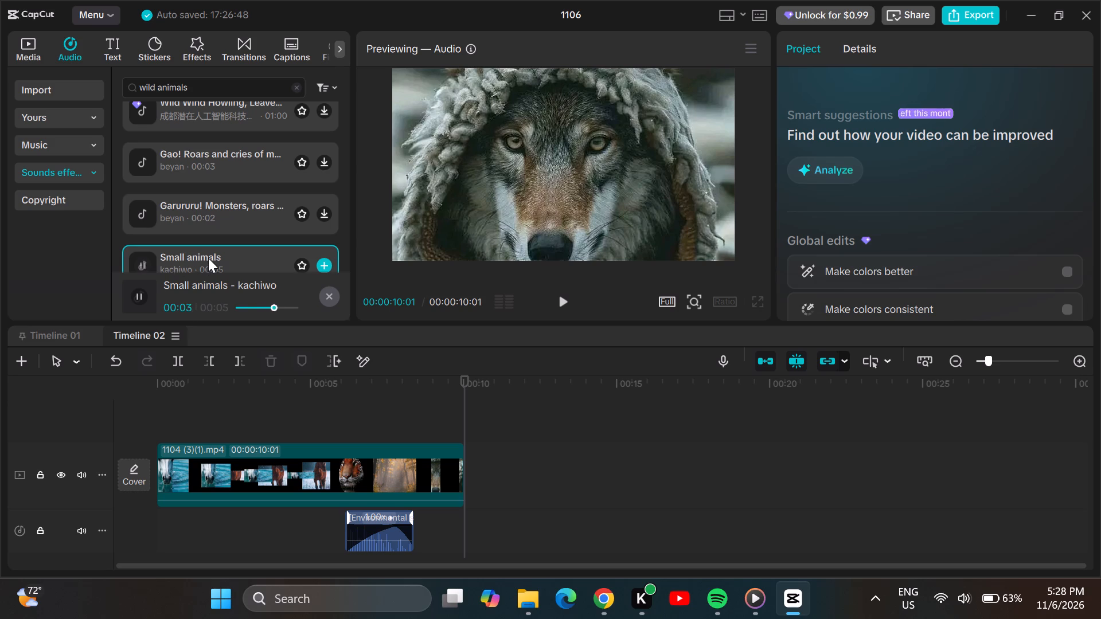
{"action": "scroll", "coordinate": [208, 258], "scroll_direction": "down", "scroll_amount": 2}
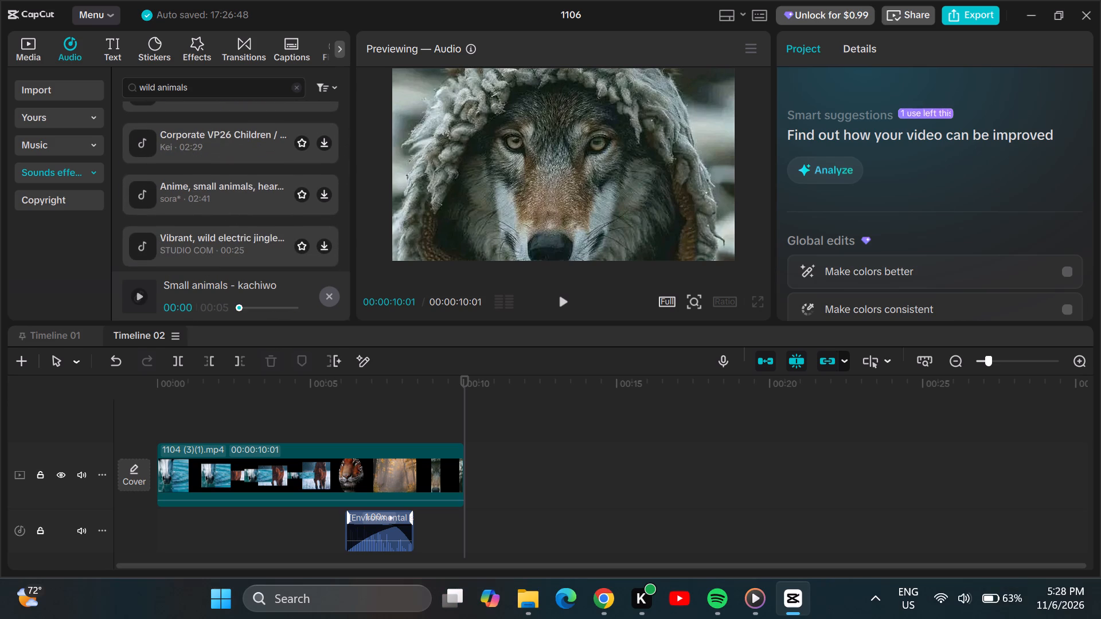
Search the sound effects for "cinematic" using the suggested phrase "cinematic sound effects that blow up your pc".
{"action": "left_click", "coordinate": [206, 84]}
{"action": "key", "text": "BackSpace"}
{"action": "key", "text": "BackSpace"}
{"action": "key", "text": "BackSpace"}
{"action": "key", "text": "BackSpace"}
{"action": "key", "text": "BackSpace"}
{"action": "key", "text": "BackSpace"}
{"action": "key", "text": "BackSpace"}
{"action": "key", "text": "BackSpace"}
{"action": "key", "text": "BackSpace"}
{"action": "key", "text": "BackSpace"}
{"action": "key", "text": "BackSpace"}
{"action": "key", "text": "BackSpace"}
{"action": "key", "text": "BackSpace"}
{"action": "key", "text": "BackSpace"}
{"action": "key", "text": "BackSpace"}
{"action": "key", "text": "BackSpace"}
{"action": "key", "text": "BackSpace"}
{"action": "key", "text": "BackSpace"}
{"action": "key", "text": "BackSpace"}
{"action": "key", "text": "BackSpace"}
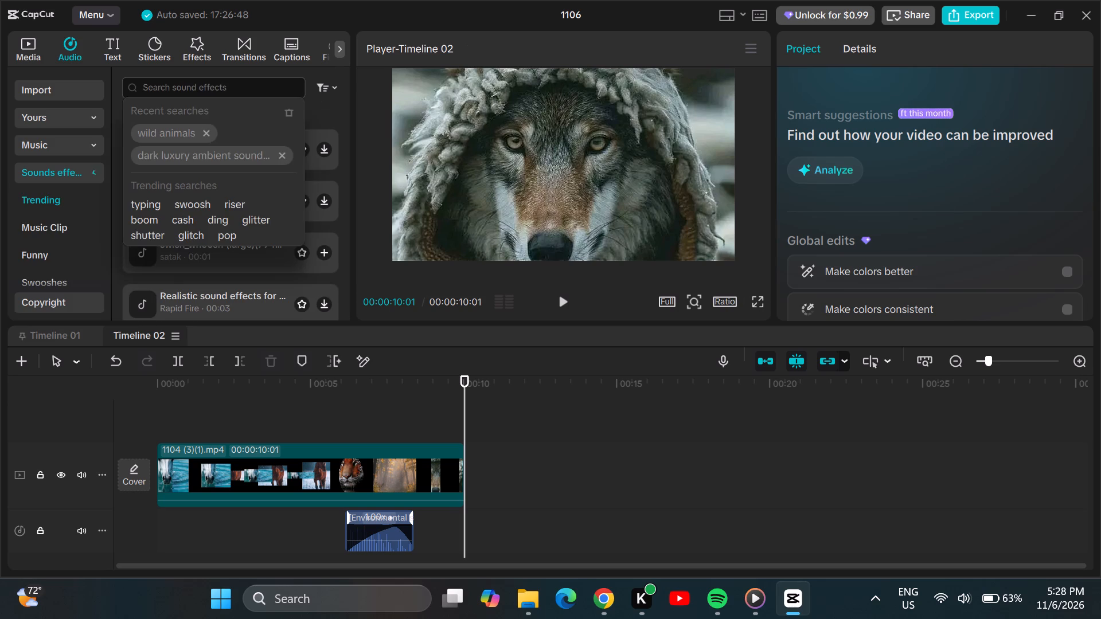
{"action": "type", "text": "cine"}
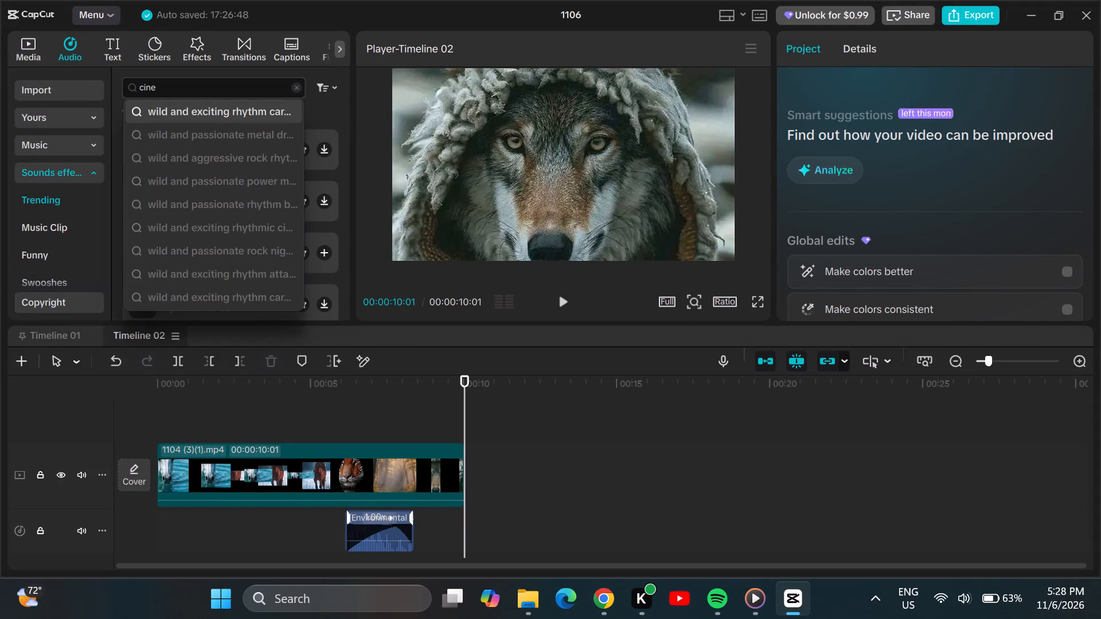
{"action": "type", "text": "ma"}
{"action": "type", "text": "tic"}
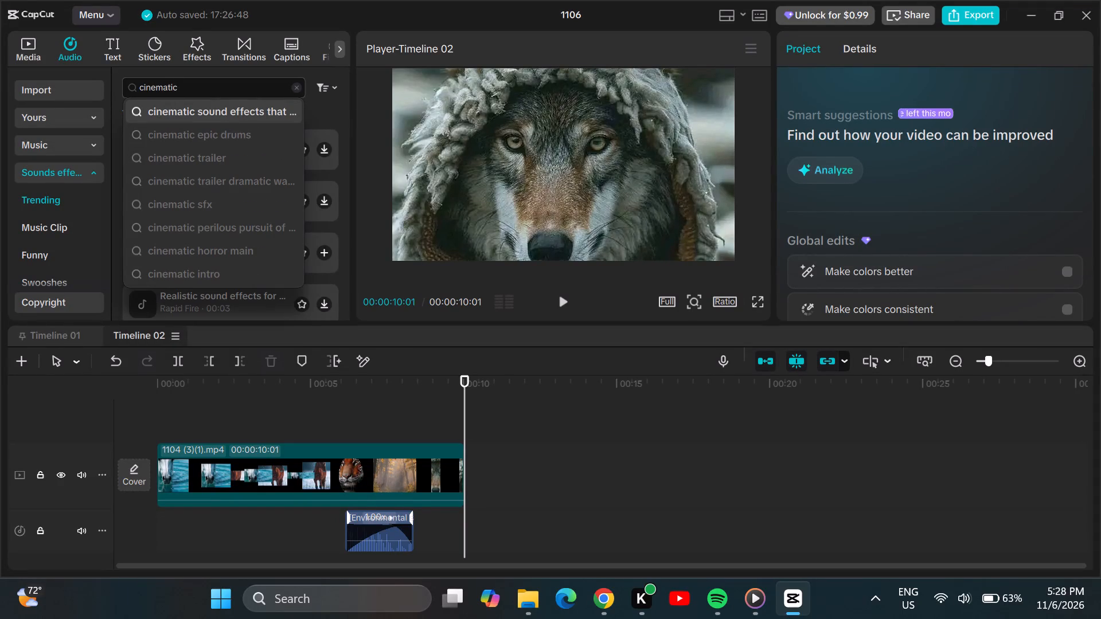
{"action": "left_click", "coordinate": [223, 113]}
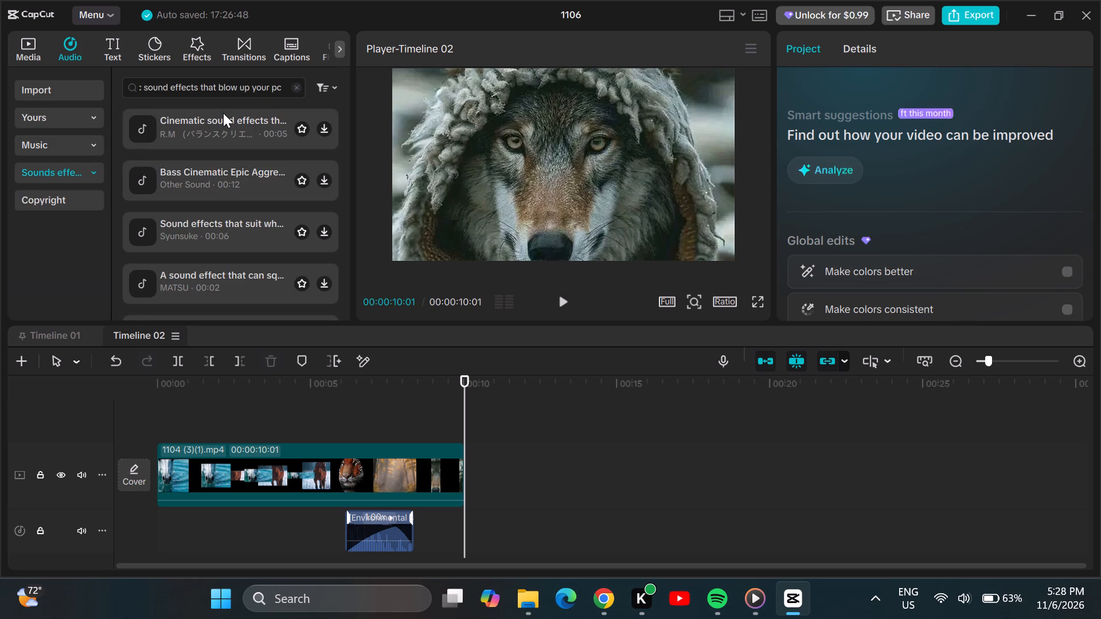
Search the sound effects for "cinematic sound for wild animals".
{"action": "left_click", "coordinate": [281, 85]}
{"action": "key", "text": "BackSpace"}
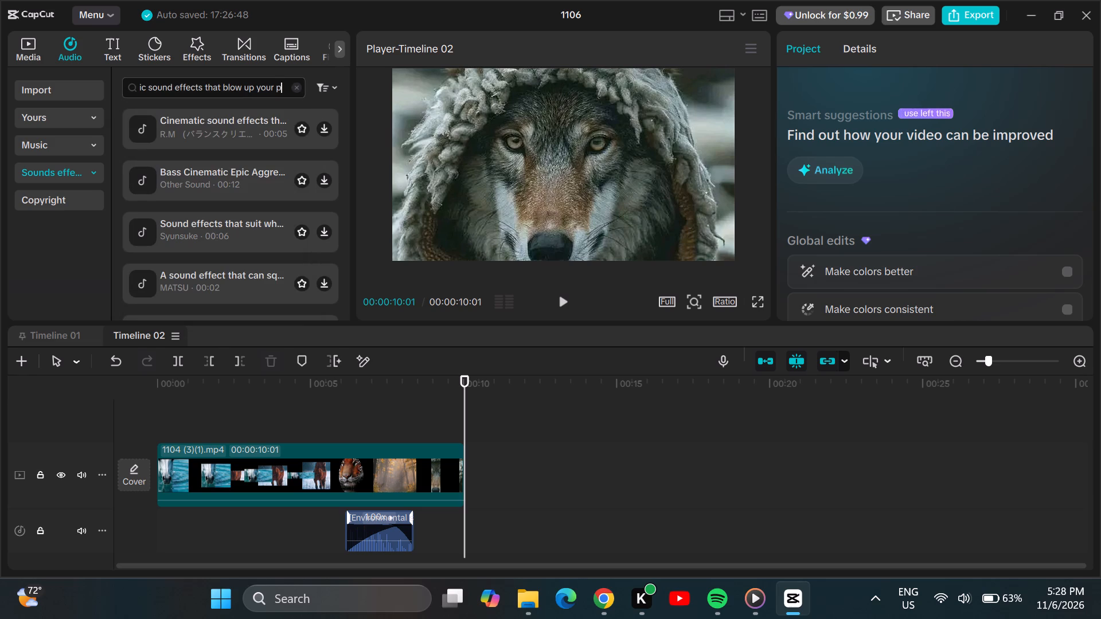
{"action": "key", "text": "space"}
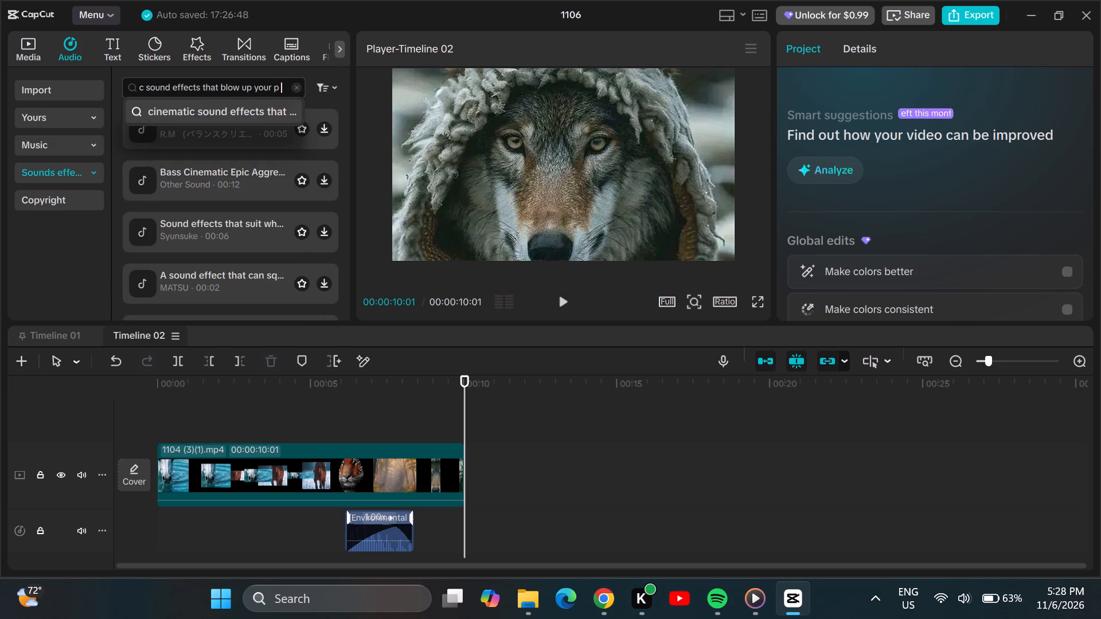
{"action": "key", "text": "space"}
{"action": "key", "text": "space"}
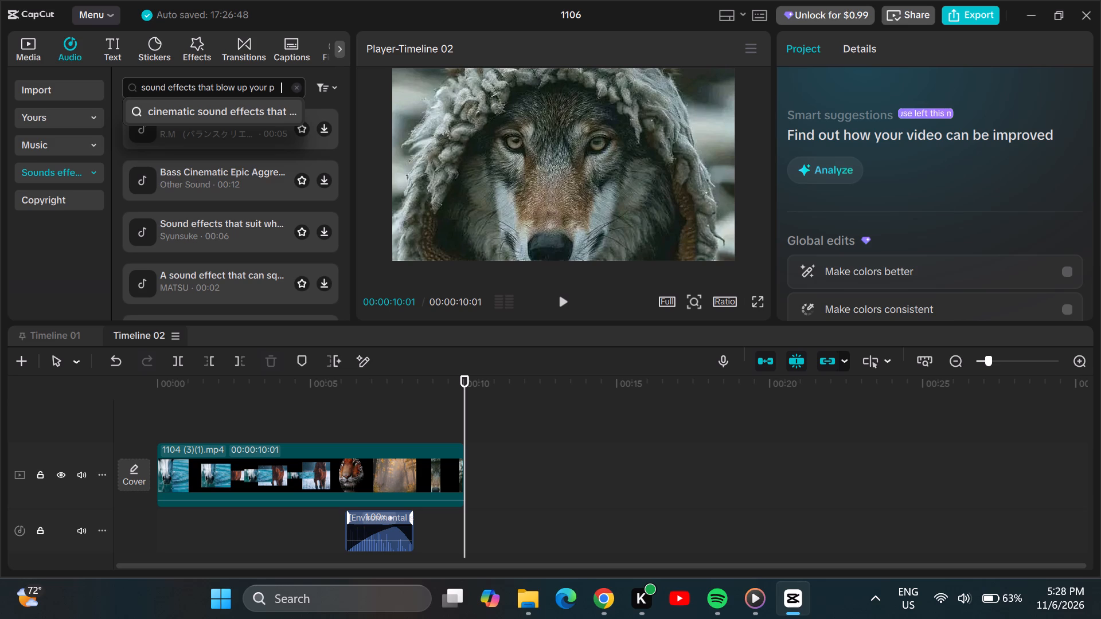
{"action": "key", "text": "BackSpace"}
{"action": "key", "text": "BackSpace"}
{"action": "key", "text": "BackSpace"}
{"action": "key", "text": "BackSpace"}
{"action": "key", "text": "BackSpace"}
{"action": "key", "text": "BackSpace"}
{"action": "key", "text": "BackSpace"}
{"action": "key", "text": "BackSpace"}
{"action": "key", "text": "BackSpace"}
{"action": "key", "text": "BackSpace"}
{"action": "key", "text": "BackSpace"}
{"action": "key", "text": "BackSpace"}
{"action": "key", "text": "BackSpace"}
{"action": "key", "text": "BackSpace"}
{"action": "key", "text": "BackSpace"}
{"action": "key", "text": "BackSpace"}
{"action": "key", "text": "BackSpace"}
{"action": "key", "text": "BackSpace"}
{"action": "key", "text": "BackSpace"}
{"action": "key", "text": "BackSpace"}
{"action": "key", "text": "BackSpace"}
{"action": "key", "text": "BackSpace"}
{"action": "key", "text": "BackSpace"}
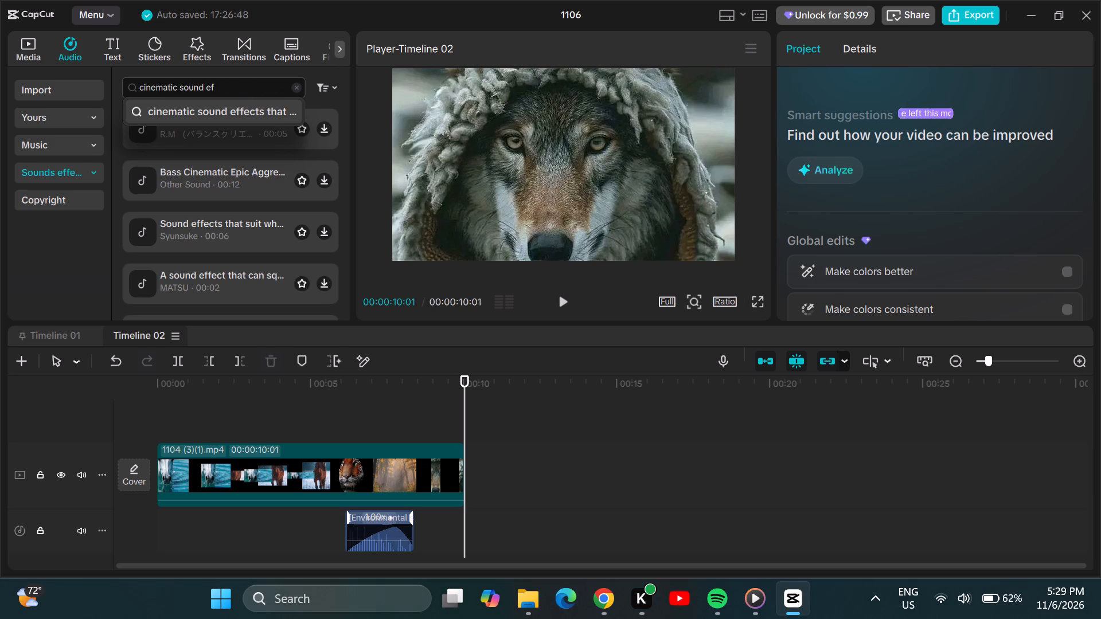
{"action": "key", "text": "BackSpace"}
{"action": "key", "text": "BackSpace"}
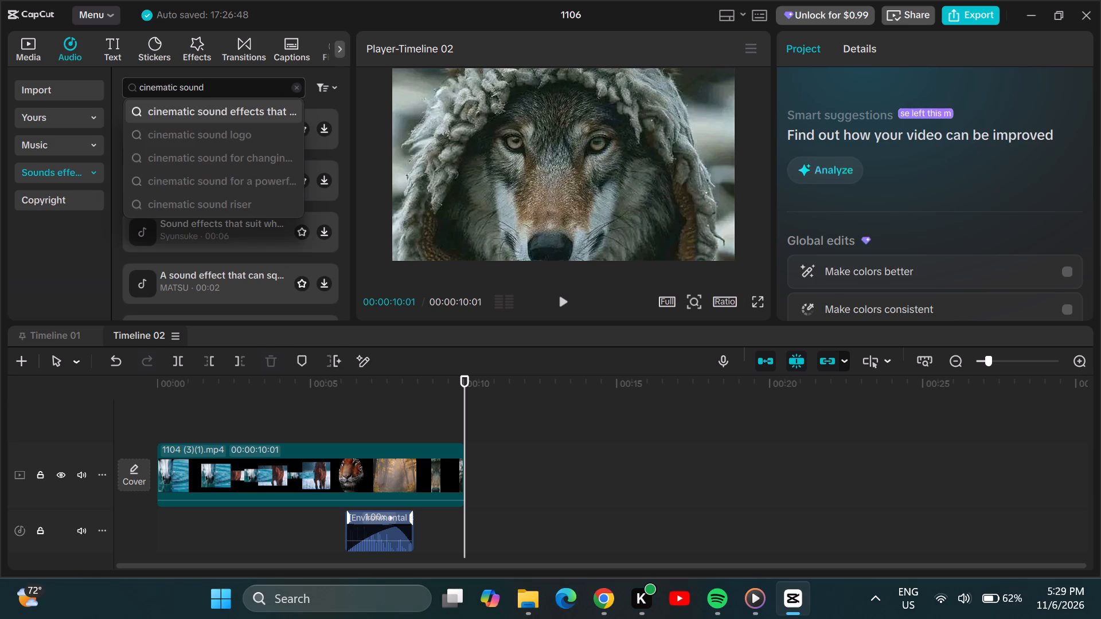
{"action": "key", "text": "space"}
{"action": "type", "text": "for"}
{"action": "key", "text": "space"}
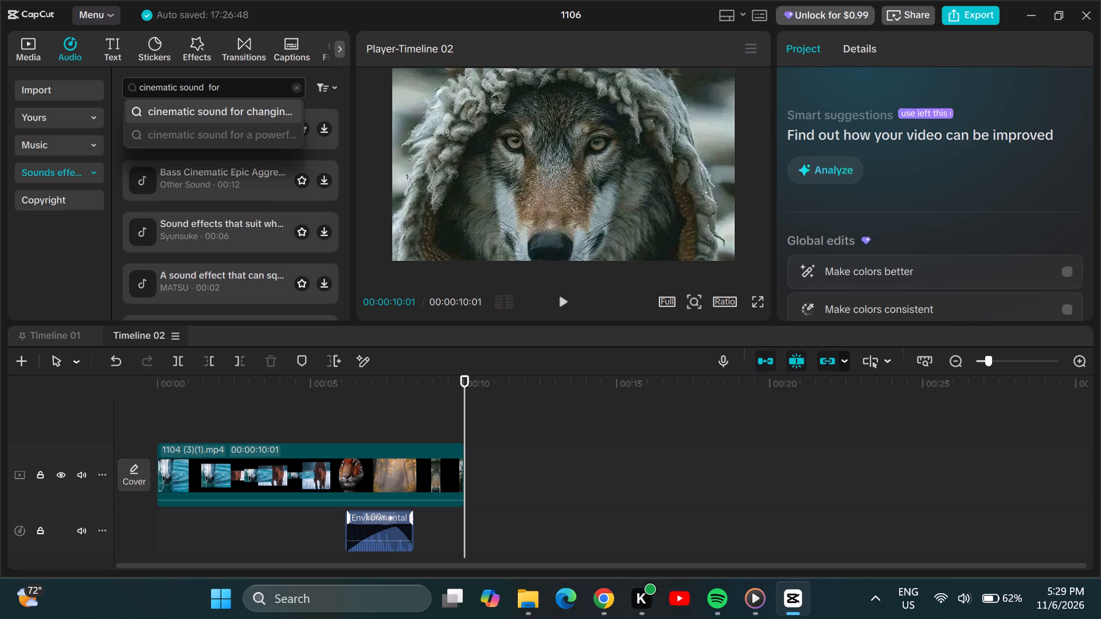
{"action": "type", "text": "wild"}
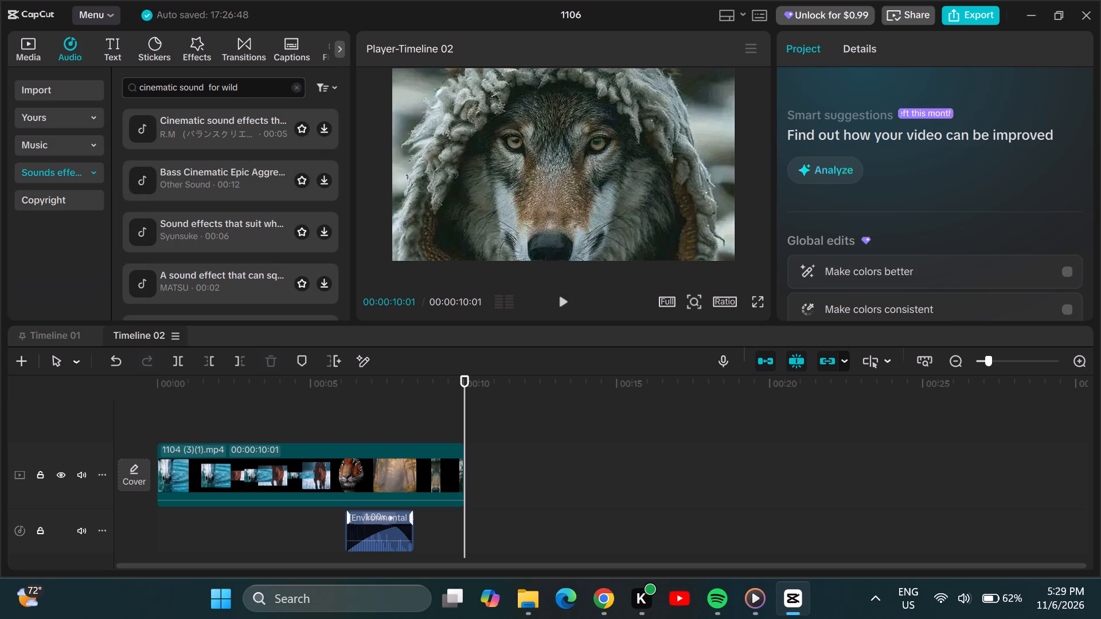
{"action": "key", "text": "space"}
{"action": "type", "text": "ani"}
{"action": "type", "text": "mall"}
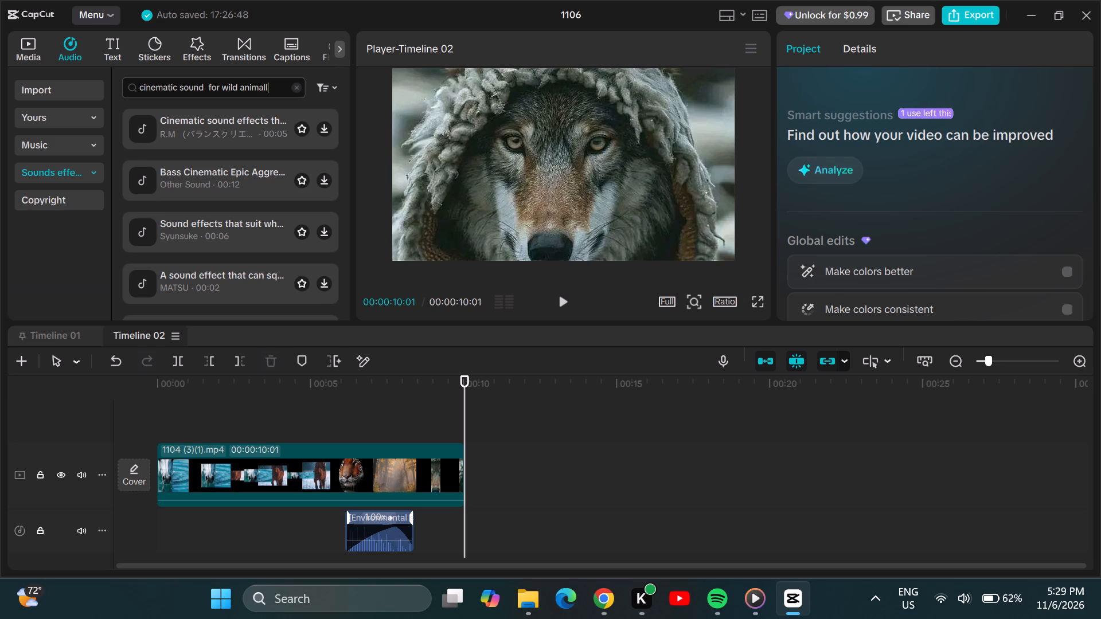
{"action": "key", "text": "BackSpace"}
{"action": "key", "text": "s"}
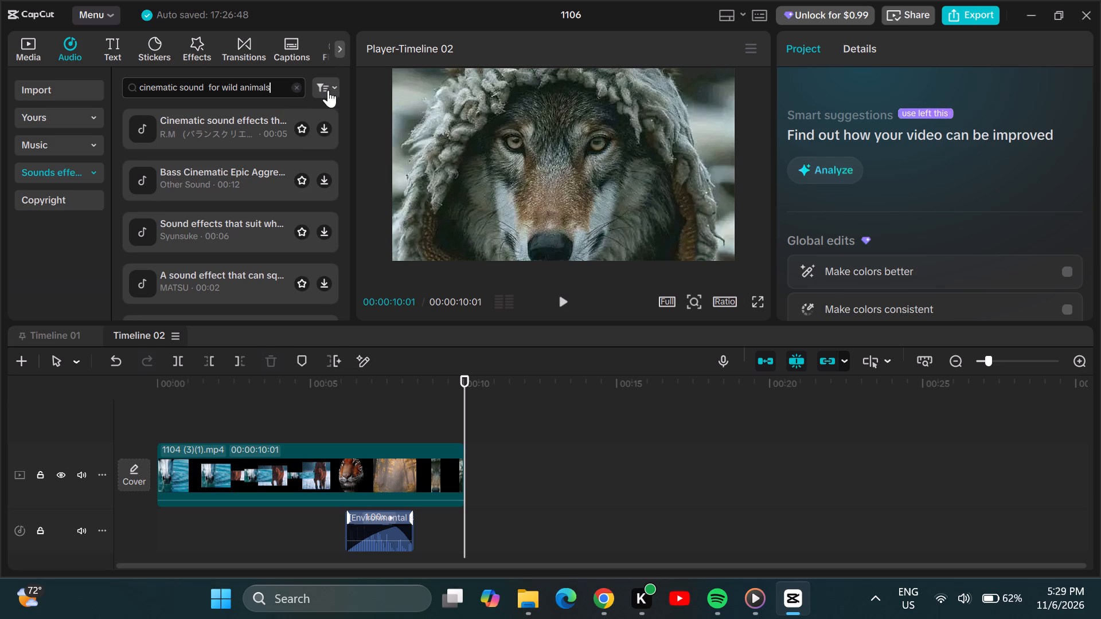
{"action": "key", "text": "Return"}
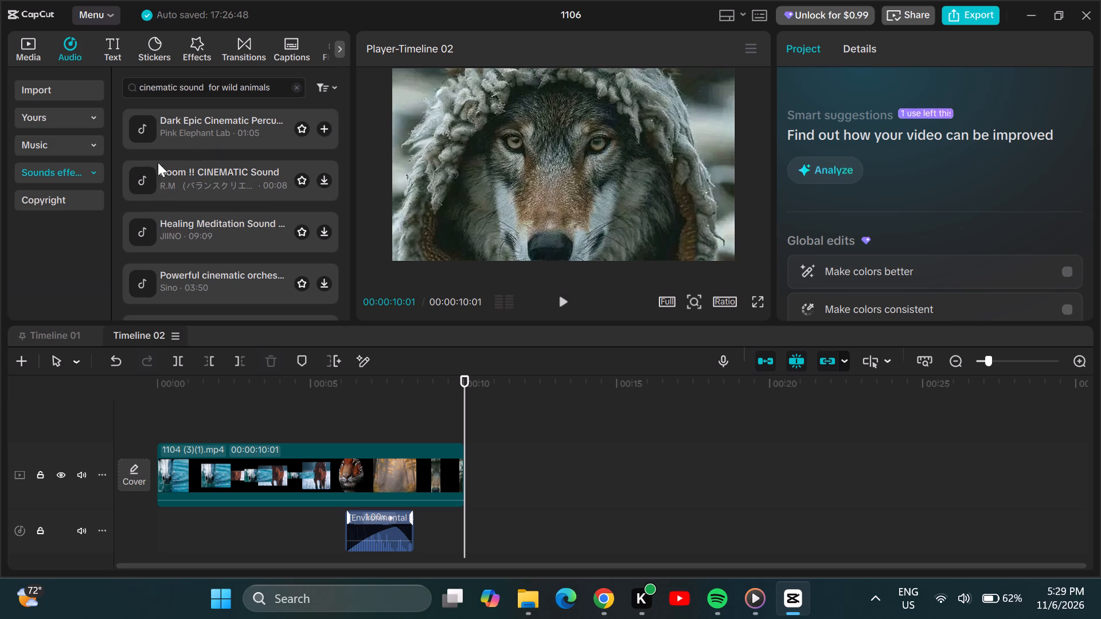
Audition "Dark Epic Cinematic Percussion Groove" and place it on a new audio track below the bird sound, starting at the beginning of the timeline.
{"action": "double_click", "coordinate": [146, 129]}
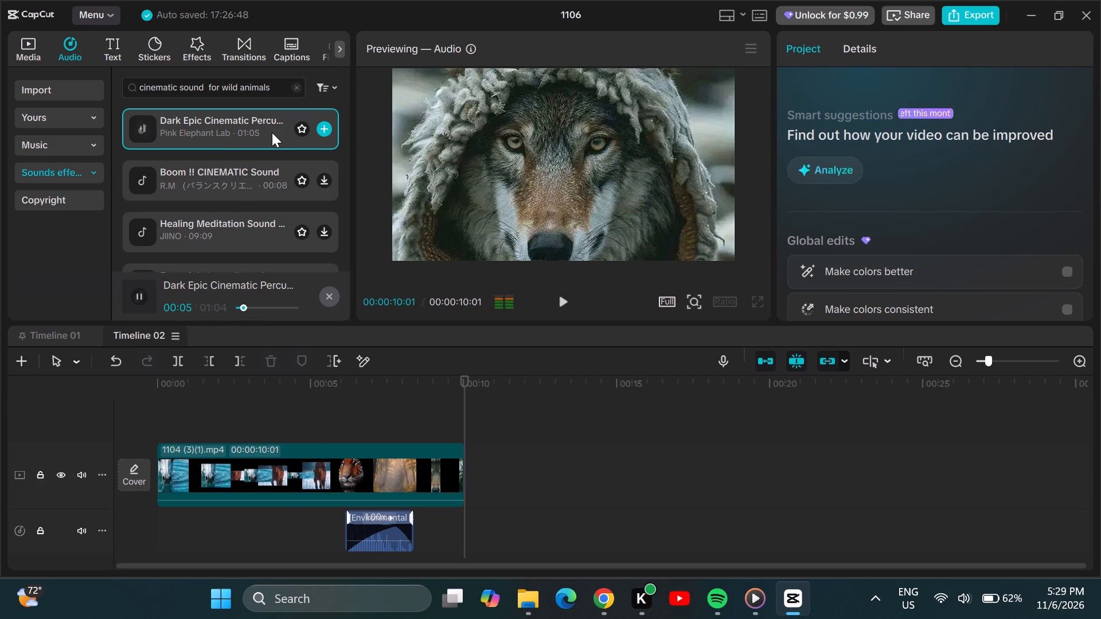
{"action": "left_click_drag", "start_coordinate": [272, 131], "coordinate": [275, 461]}
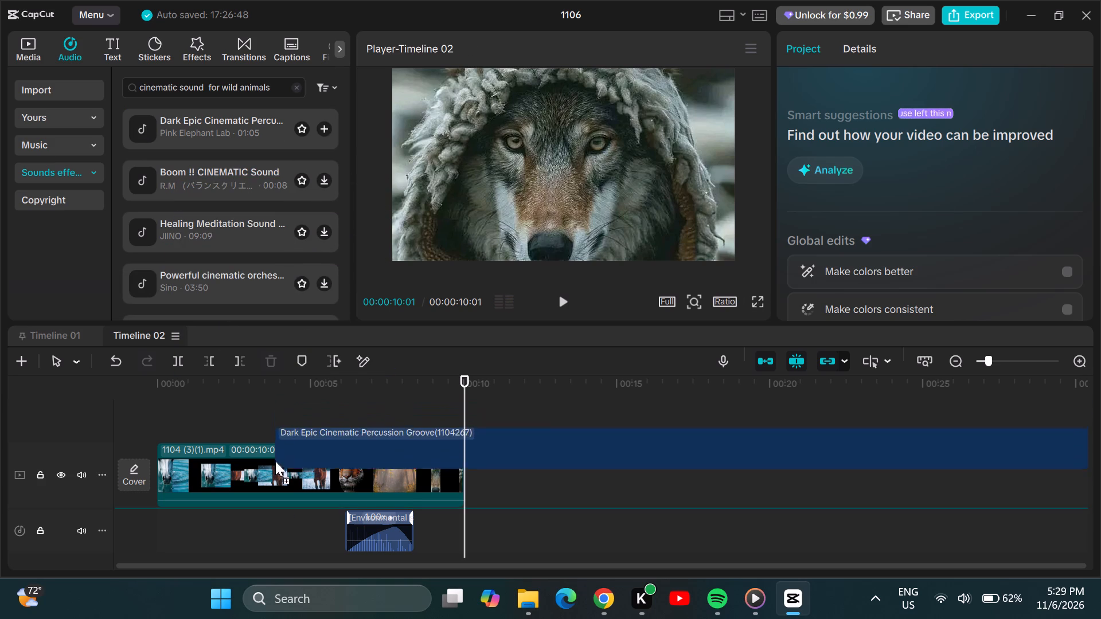
{"action": "left_click_drag", "start_coordinate": [275, 461], "coordinate": [181, 539]}
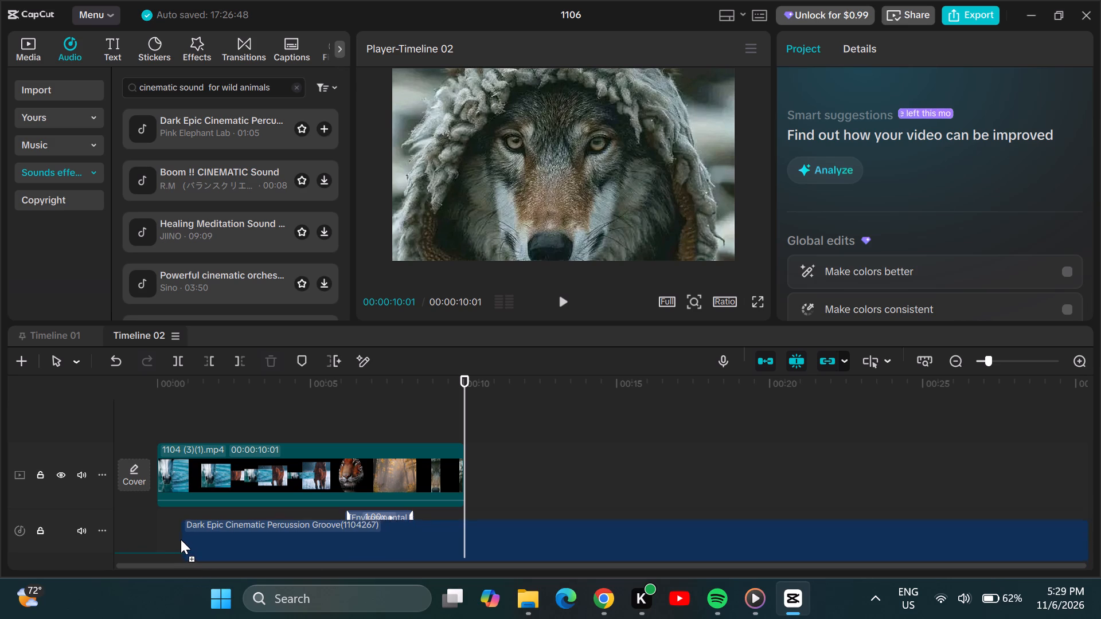
{"action": "left_click_drag", "start_coordinate": [181, 539], "coordinate": [158, 534]}
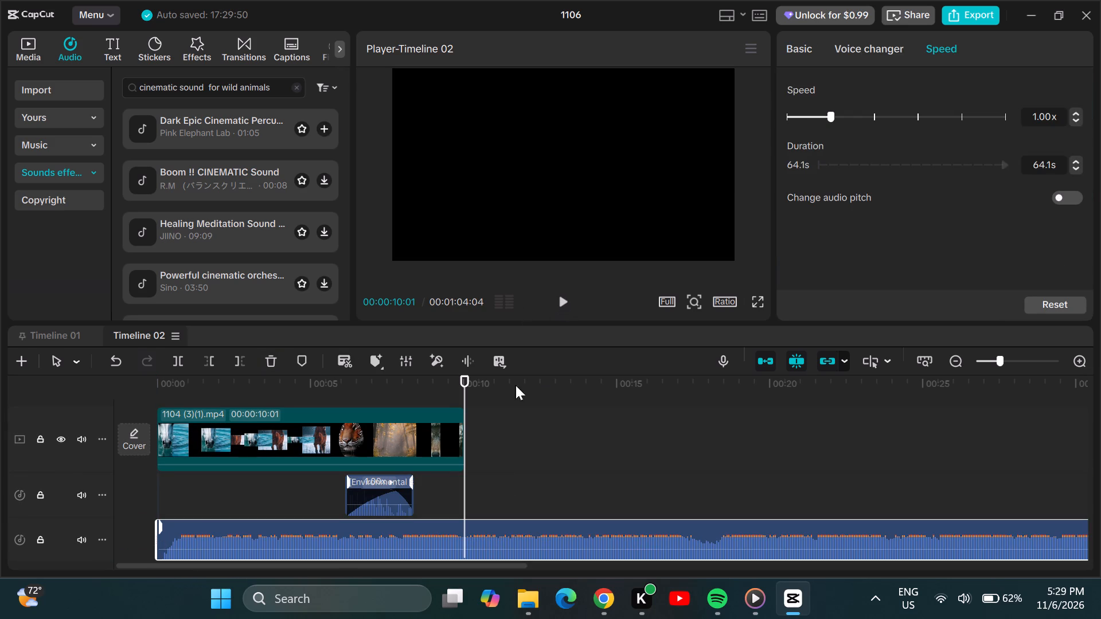
Return the playhead to the start of Timeline 02 at 00:00:00:00.
{"action": "left_click_drag", "start_coordinate": [463, 395], "coordinate": [344, 399]}
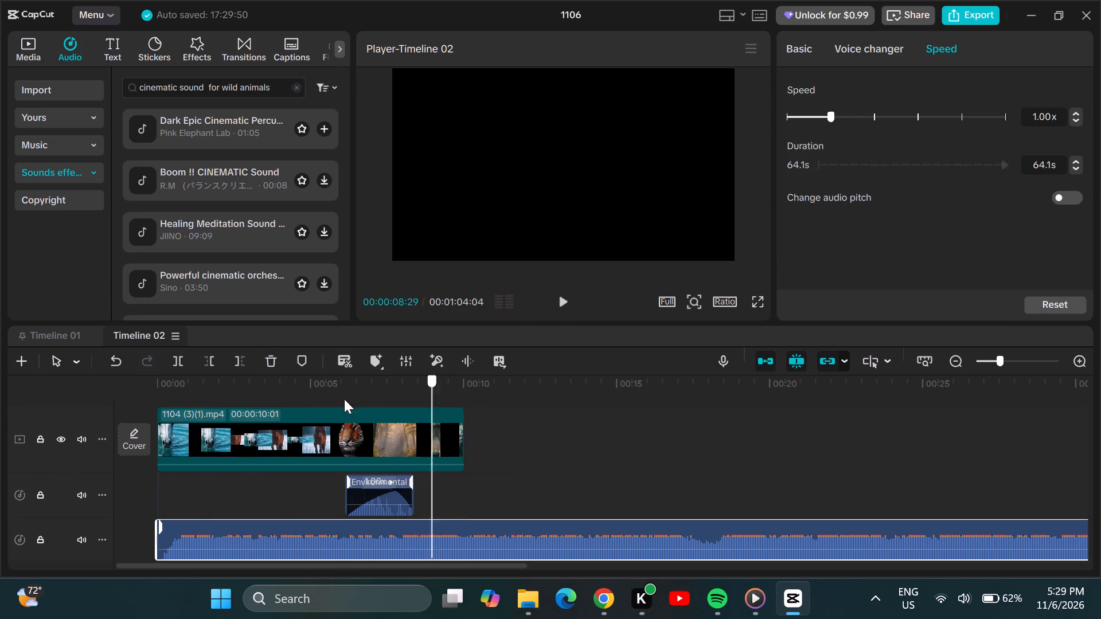
{"action": "left_click_drag", "start_coordinate": [344, 399], "coordinate": [73, 418]}
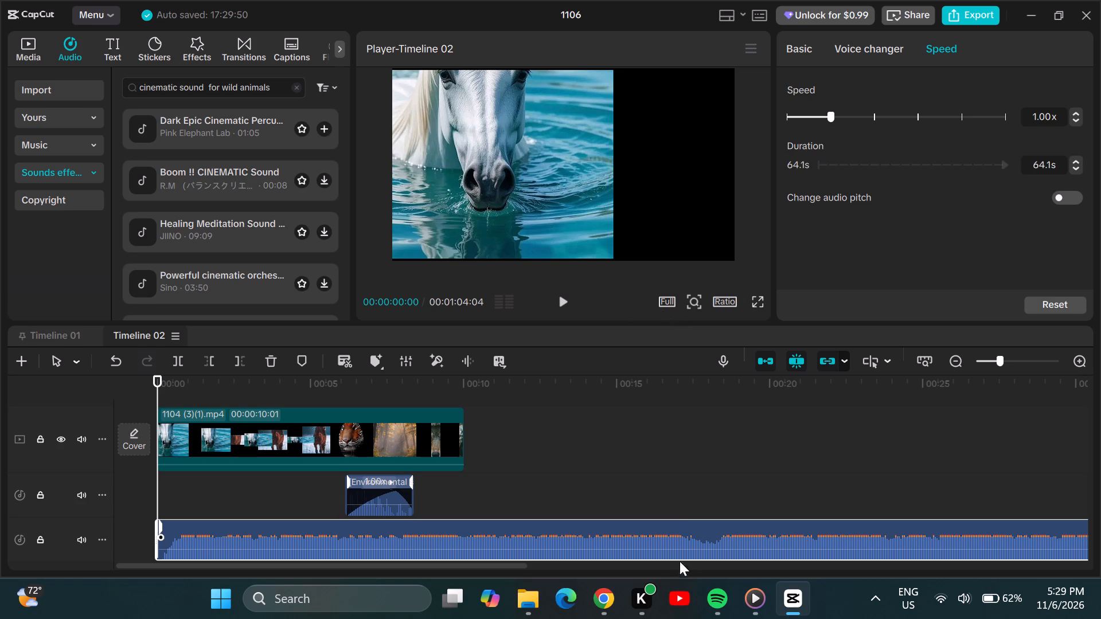
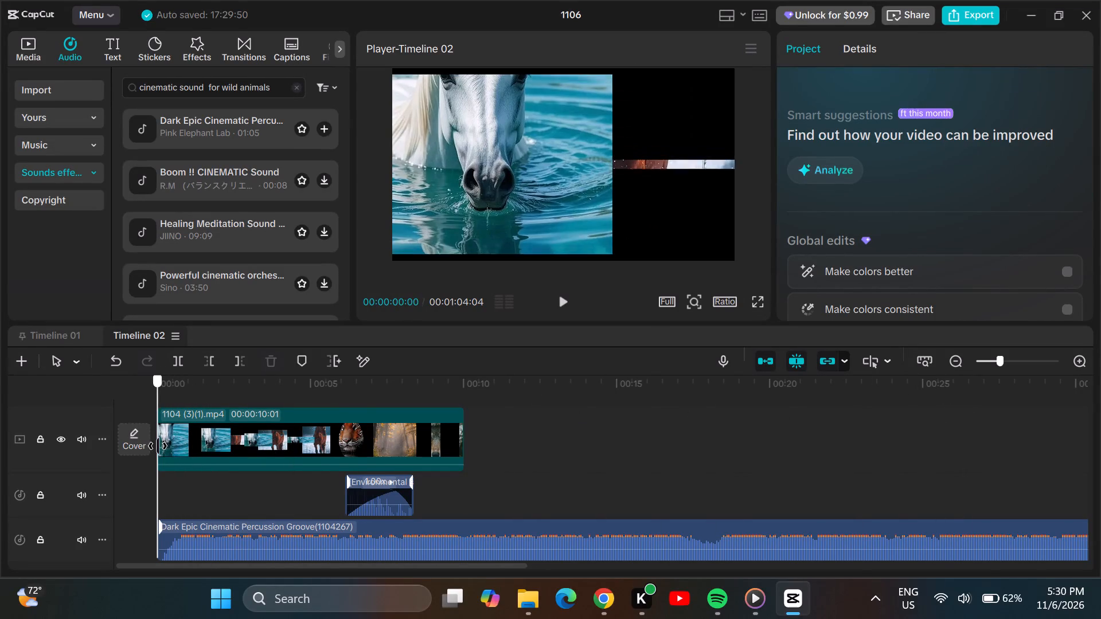
Play Timeline 02 from the start to check the percussion soundtrack against the video.
{"action": "left_click", "coordinate": [561, 302]}
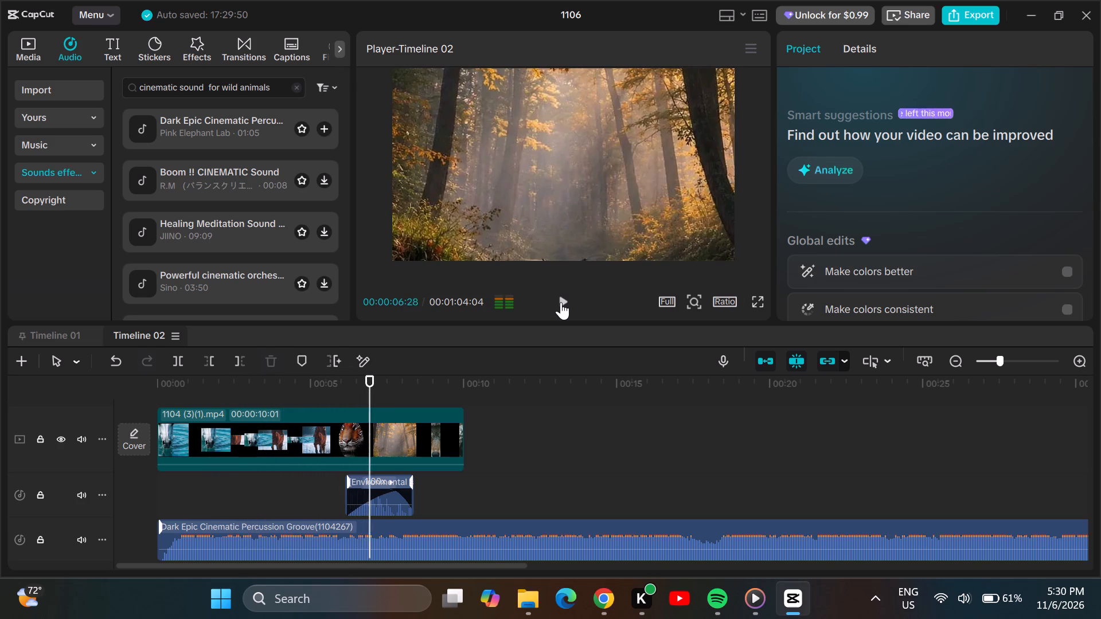
{"action": "left_click", "coordinate": [561, 302]}
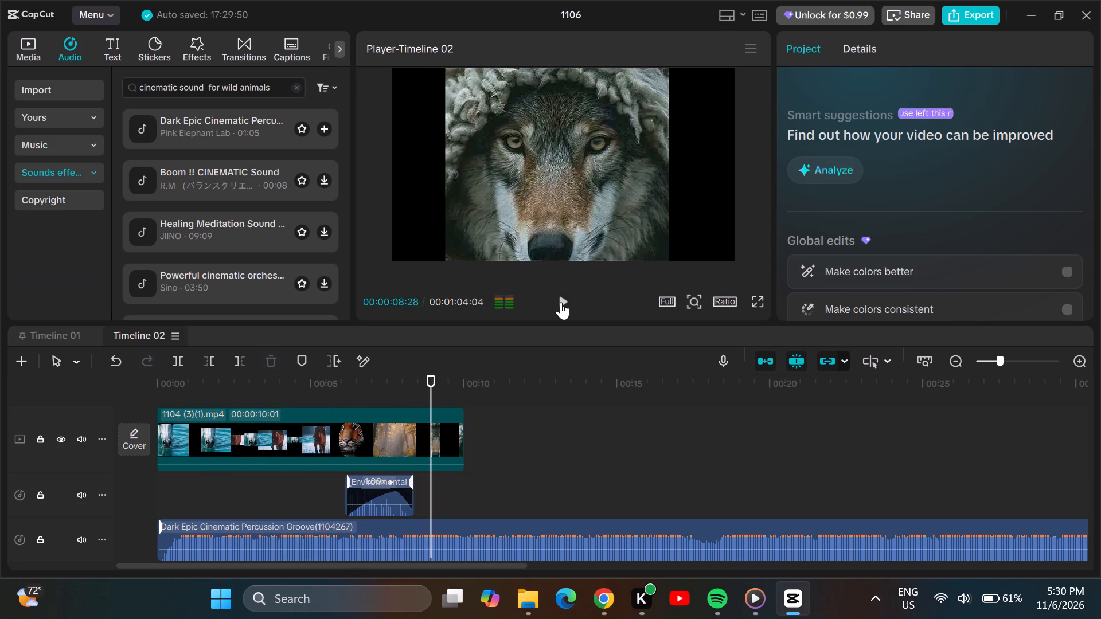
Load "Boom !! CINEMATIC Sound" from the sound effect results for auditioning.
{"action": "left_click", "coordinate": [139, 183]}
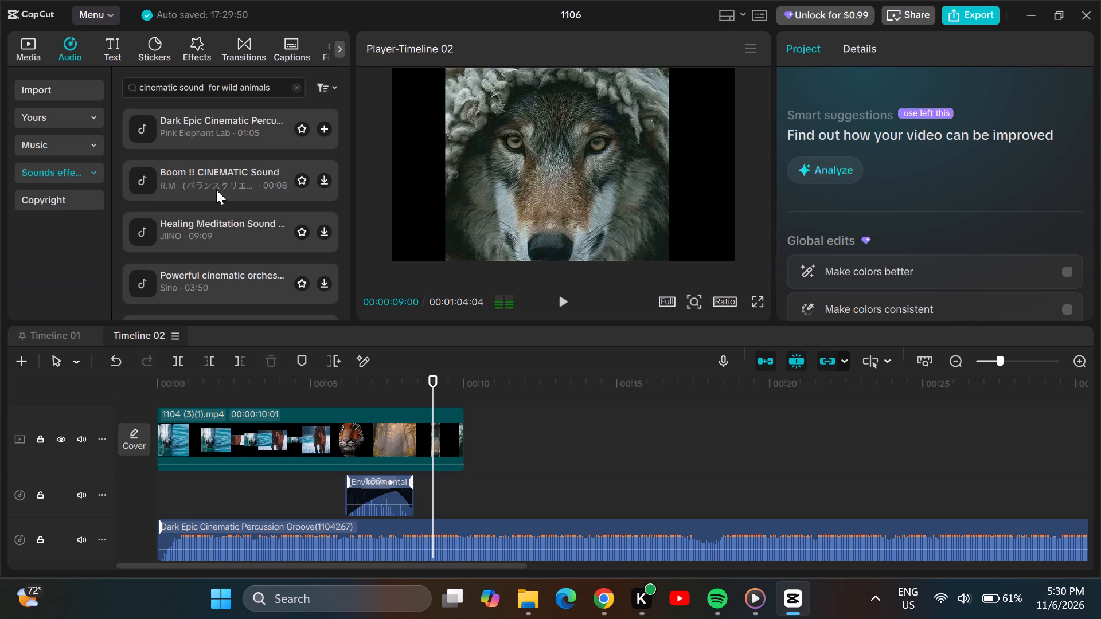
{"action": "left_click", "coordinate": [219, 186]}
{"action": "double_click", "coordinate": [219, 186]}
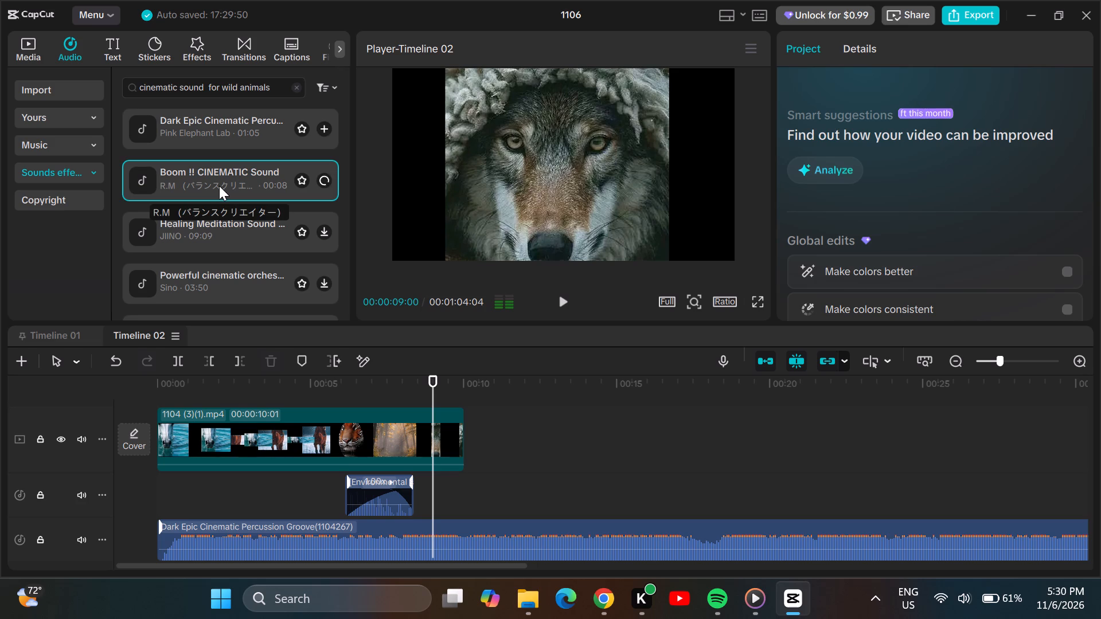
Delete the "Dark Epic Cinematic Percussion Groove" clip from the audio track below the bird sound.
{"action": "left_click", "coordinate": [437, 536]}
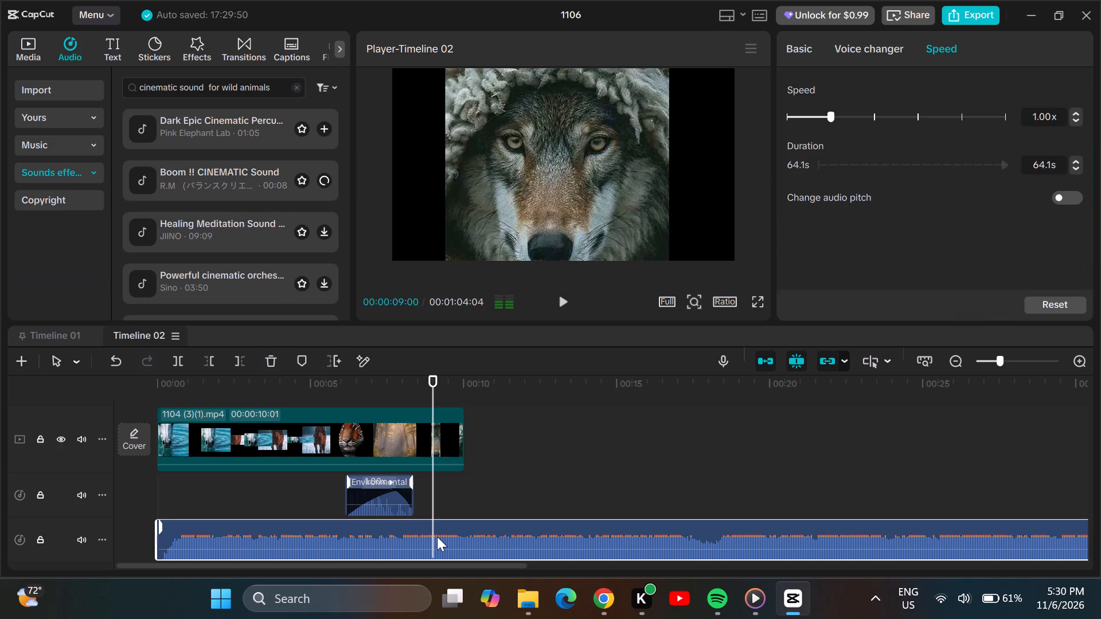
{"action": "left_click", "coordinate": [270, 361]}
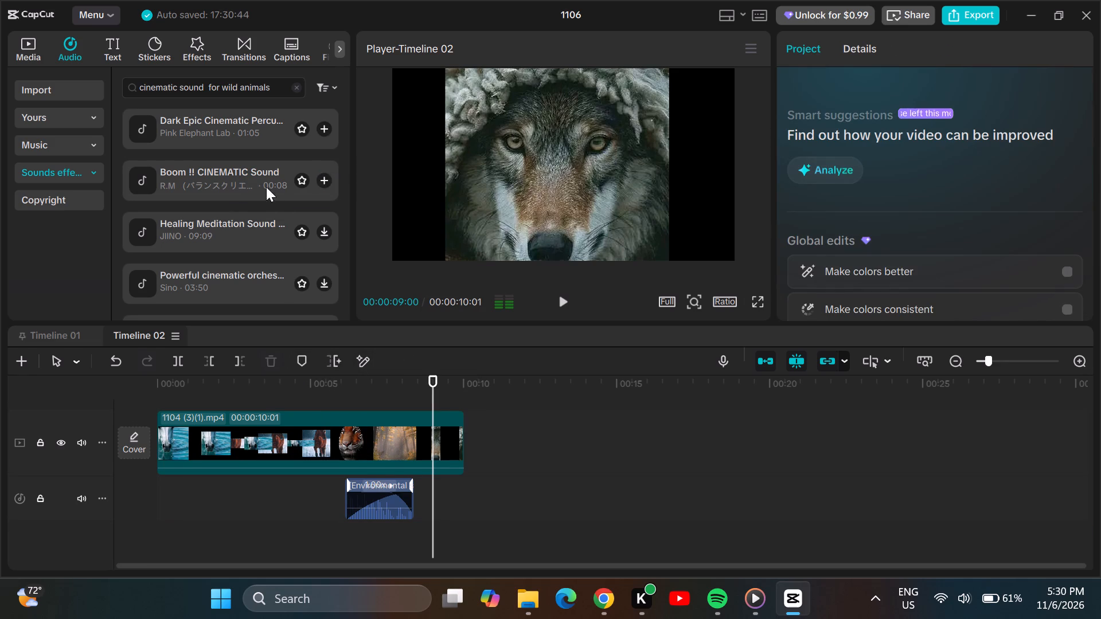
Audition "Boom !! CINEMATIC Sound" from the sound effect results.
{"action": "left_click", "coordinate": [136, 178]}
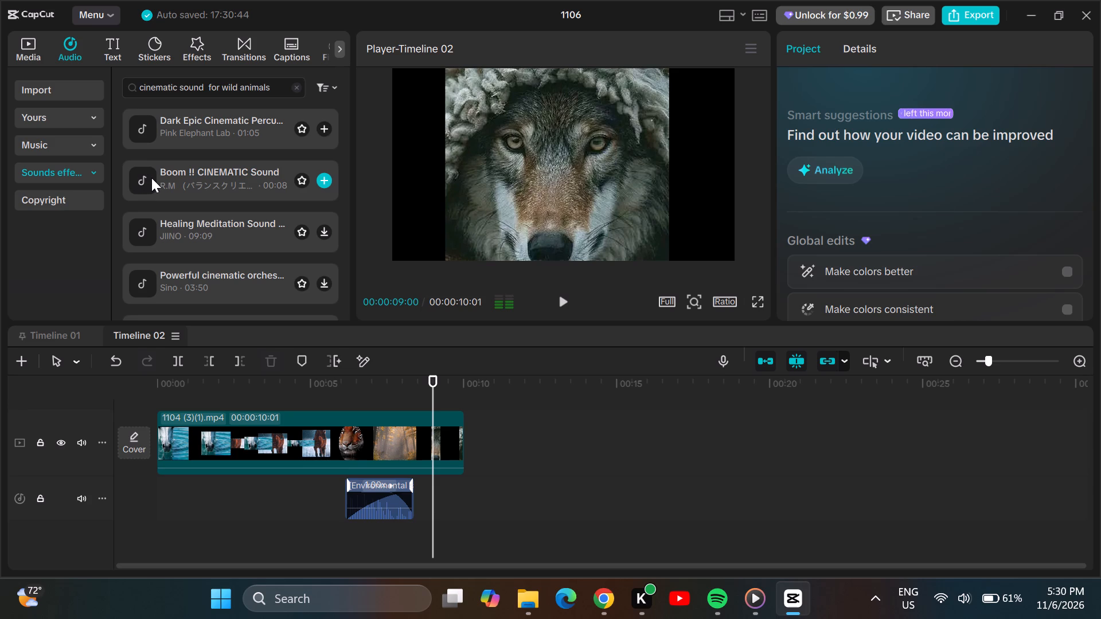
{"action": "double_click", "coordinate": [151, 178]}
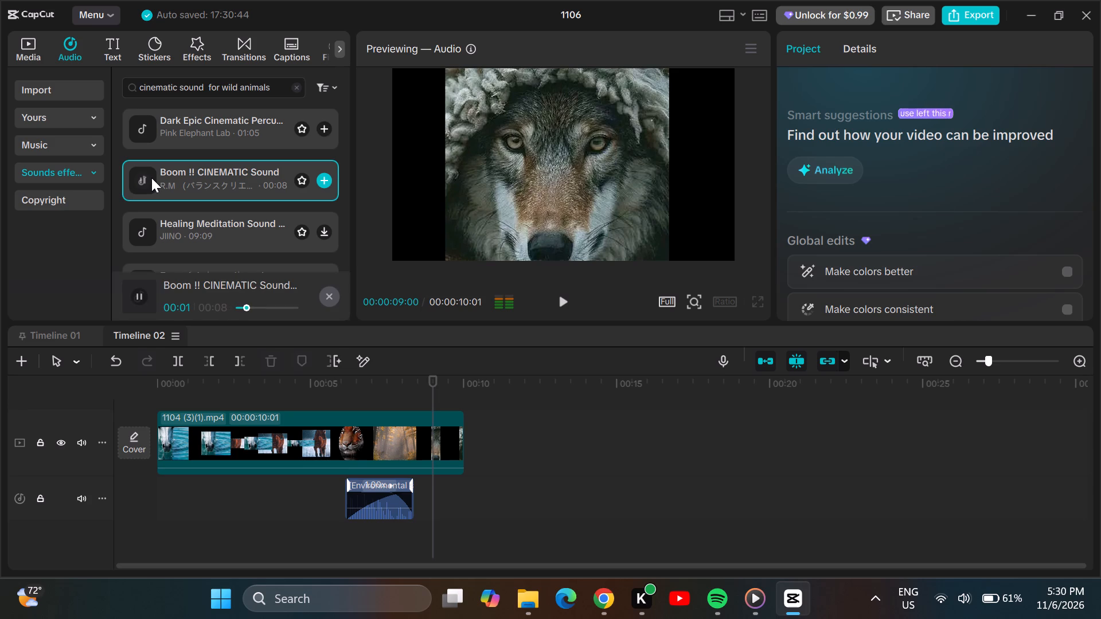
Try to audition the "Healing Meditation Sound", "Powerful cinematic orchestra" and "Pleasant Jungle Expedition" sounds from the search results.
{"action": "triple_click", "coordinate": [161, 224]}
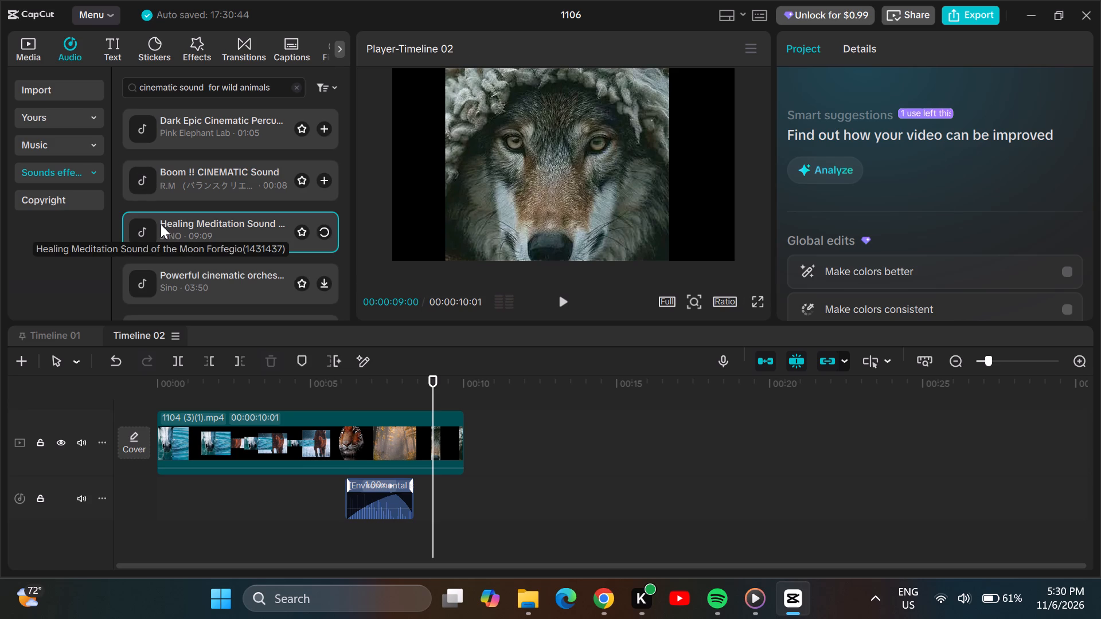
{"action": "scroll", "coordinate": [244, 245], "scroll_direction": "down", "scroll_amount": 1}
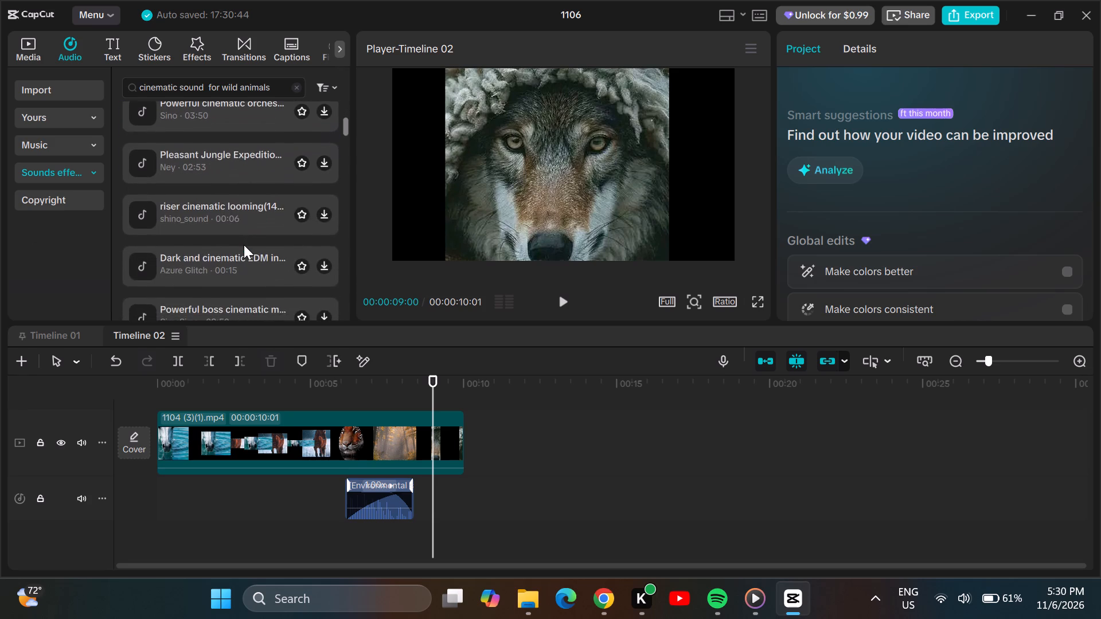
{"action": "scroll", "coordinate": [244, 245], "scroll_direction": "up", "scroll_amount": 1}
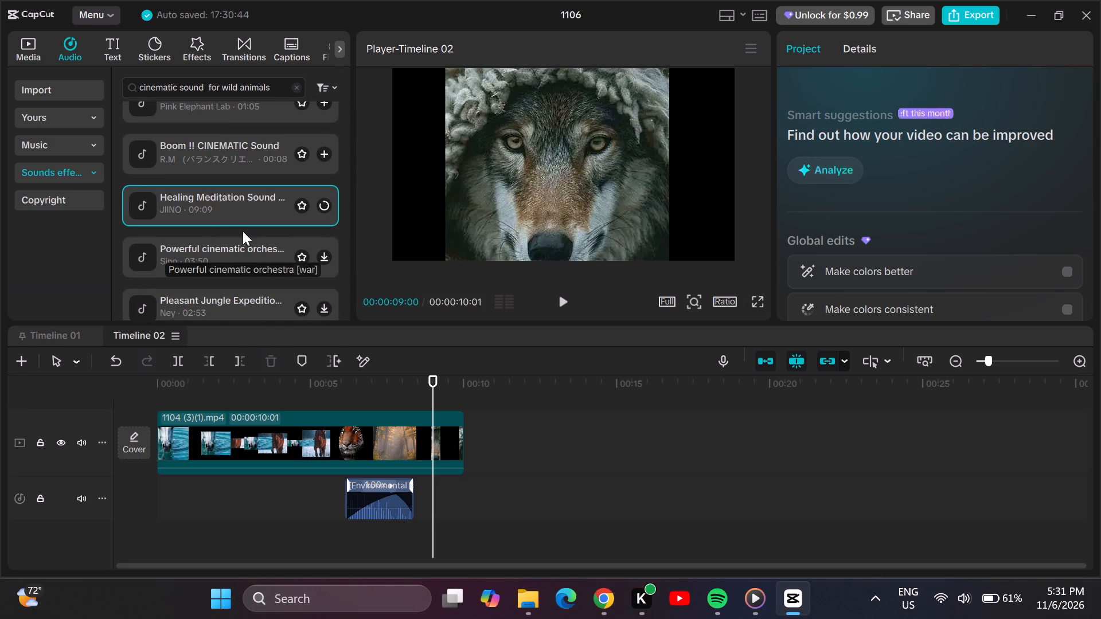
{"action": "double_click", "coordinate": [179, 243]}
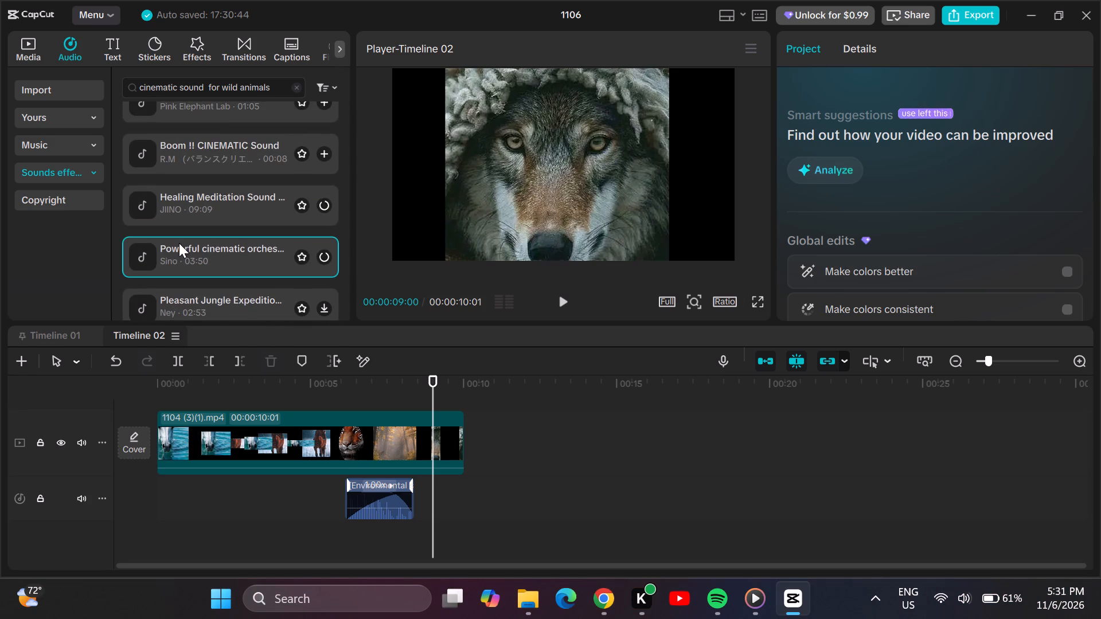
{"action": "scroll", "coordinate": [231, 218], "scroll_direction": "down", "scroll_amount": 1}
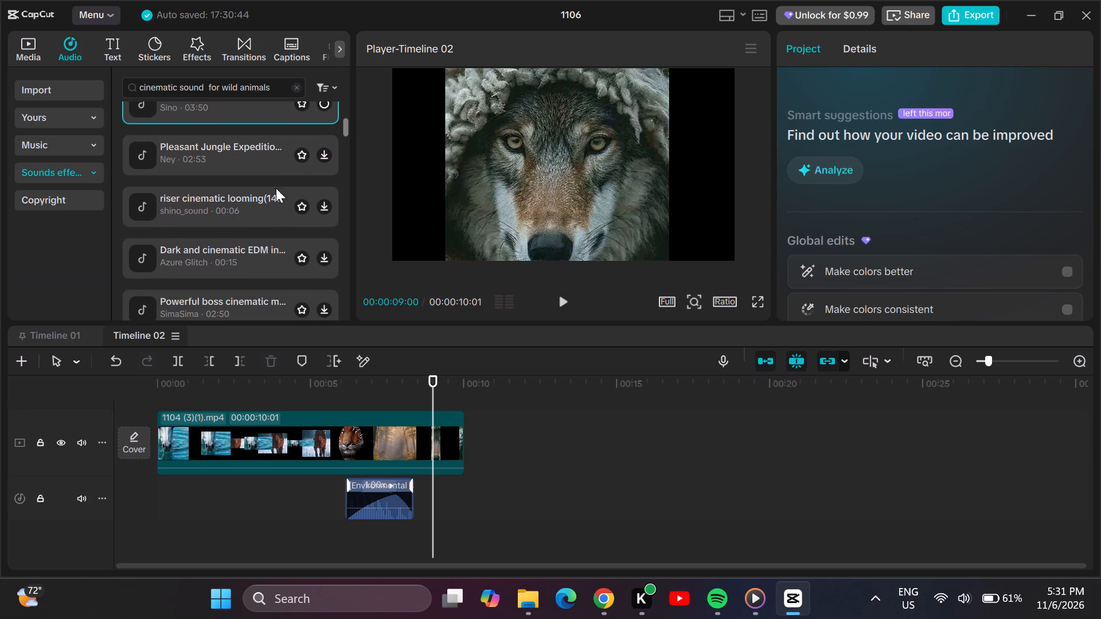
{"action": "left_click", "coordinate": [322, 160]}
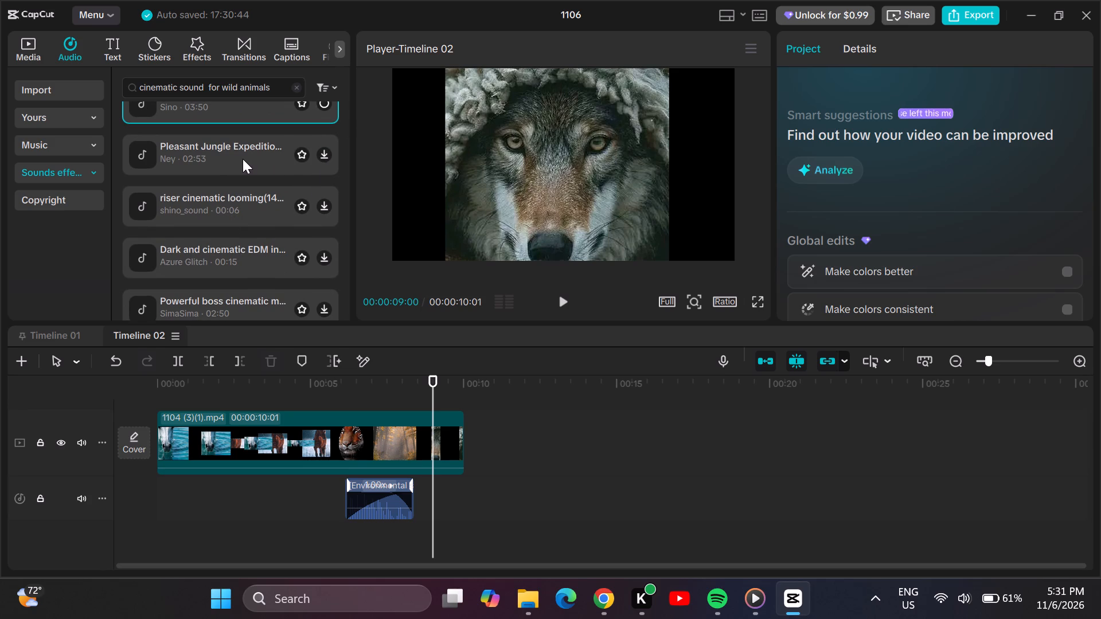
{"action": "double_click", "coordinate": [233, 159]}
{"action": "scroll", "coordinate": [233, 159], "scroll_direction": "up", "scroll_amount": 1}
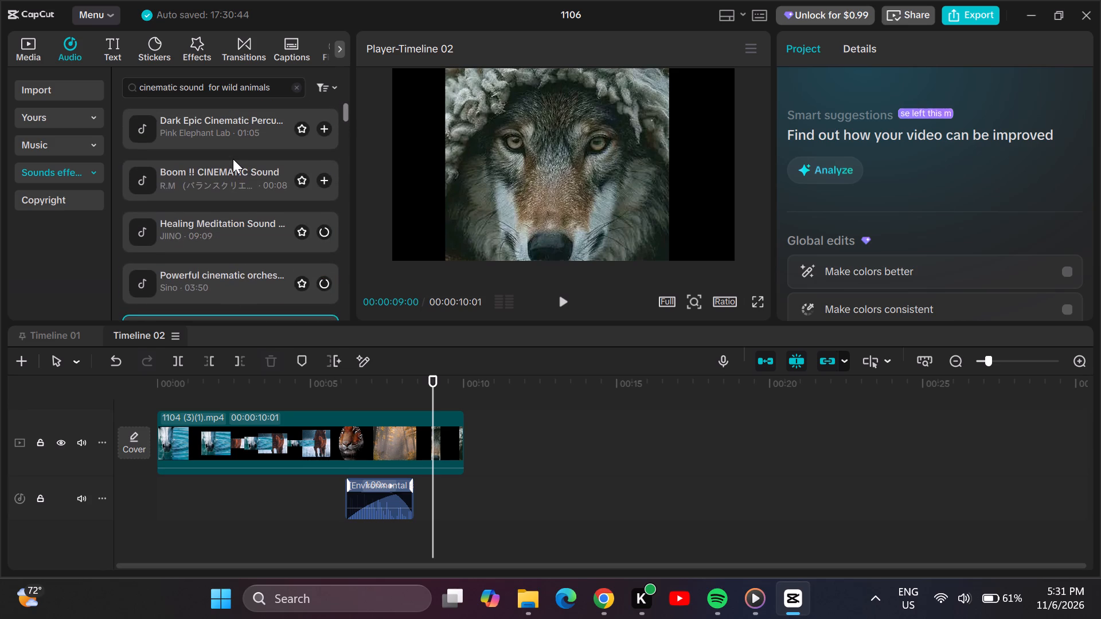
{"action": "scroll", "coordinate": [233, 159], "scroll_direction": "down", "scroll_amount": 1}
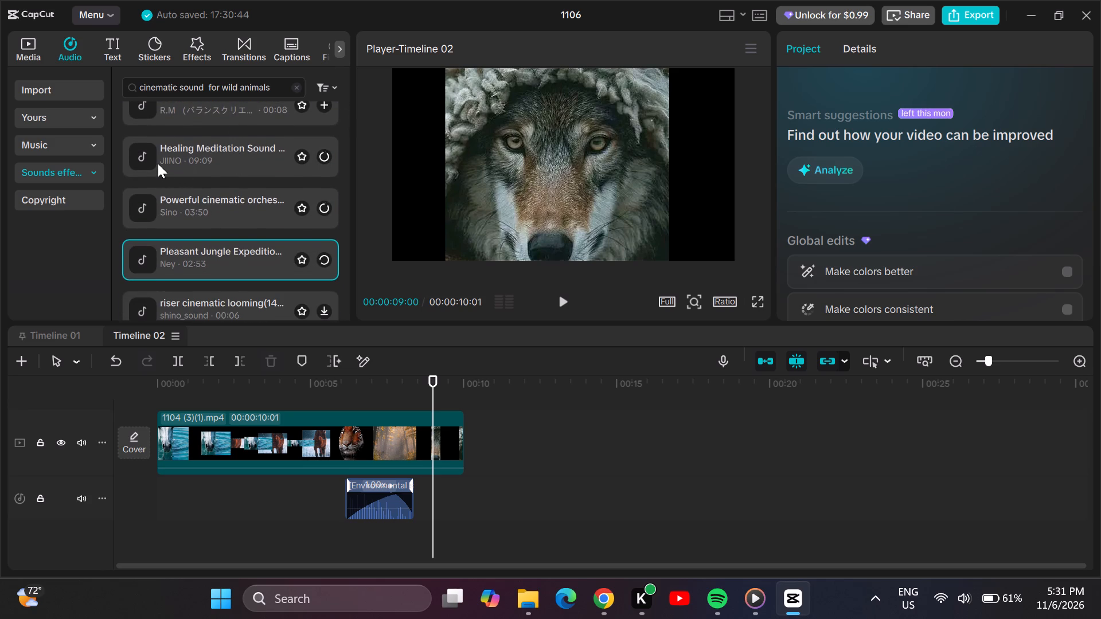
{"action": "left_click", "coordinate": [144, 152]}
{"action": "double_click", "coordinate": [144, 152]}
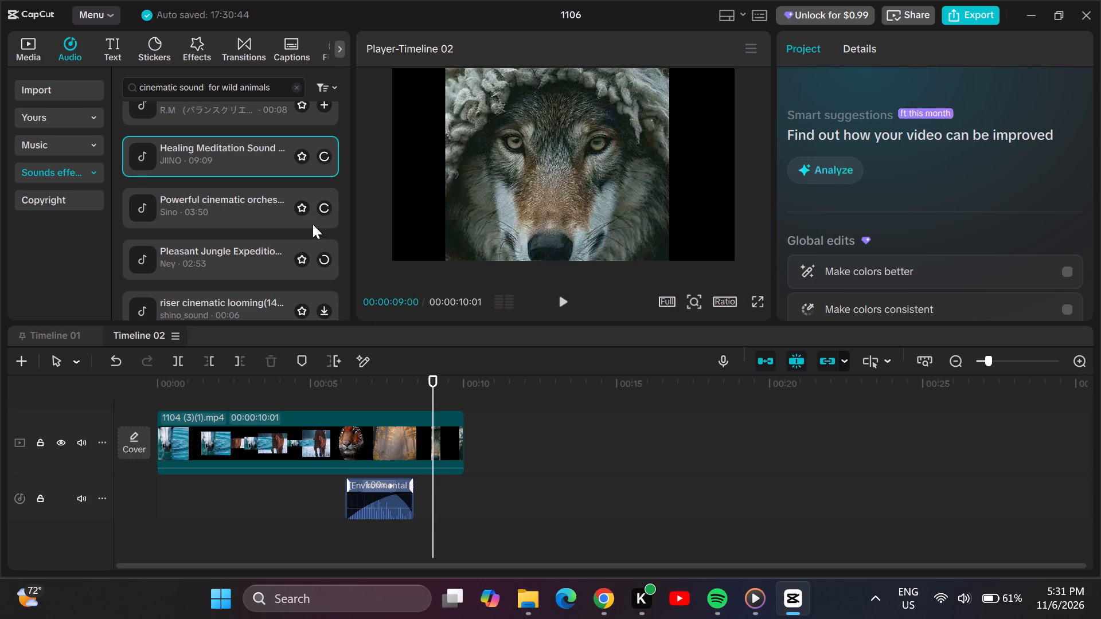
Switch to Media Player and close its window with the 1104 (3)(1) video.
{"action": "left_click", "coordinate": [754, 596]}
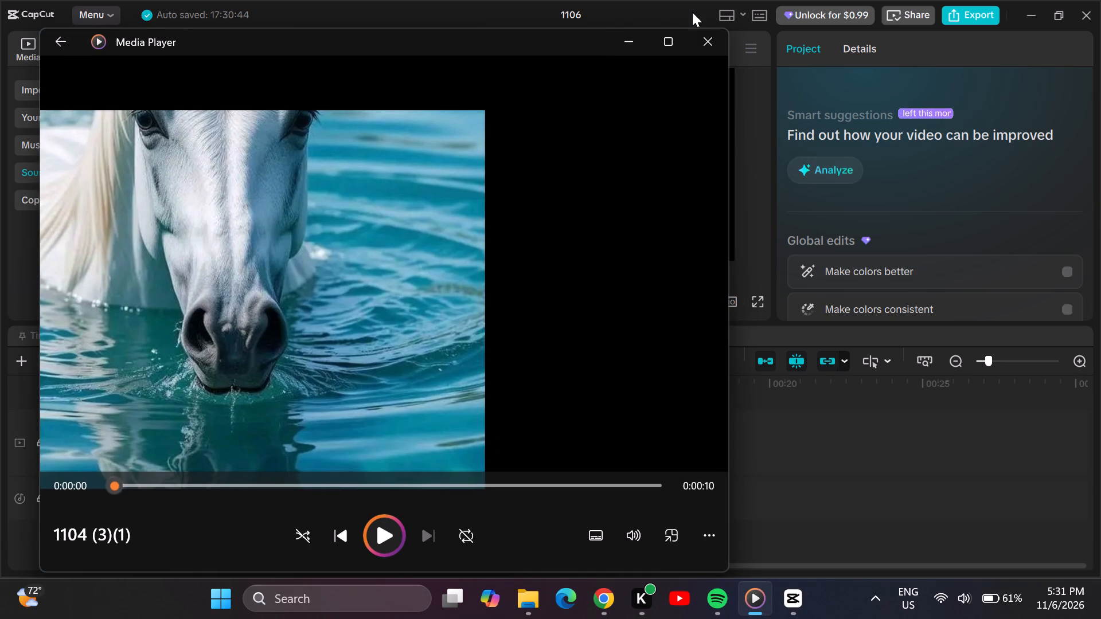
{"action": "left_click", "coordinate": [705, 29]}
{"action": "left_click", "coordinate": [707, 37]}
View the 1106 video from the Camera Roll folder in Media Player, close it, and return to CapCut.
{"action": "left_click", "coordinate": [568, 602]}
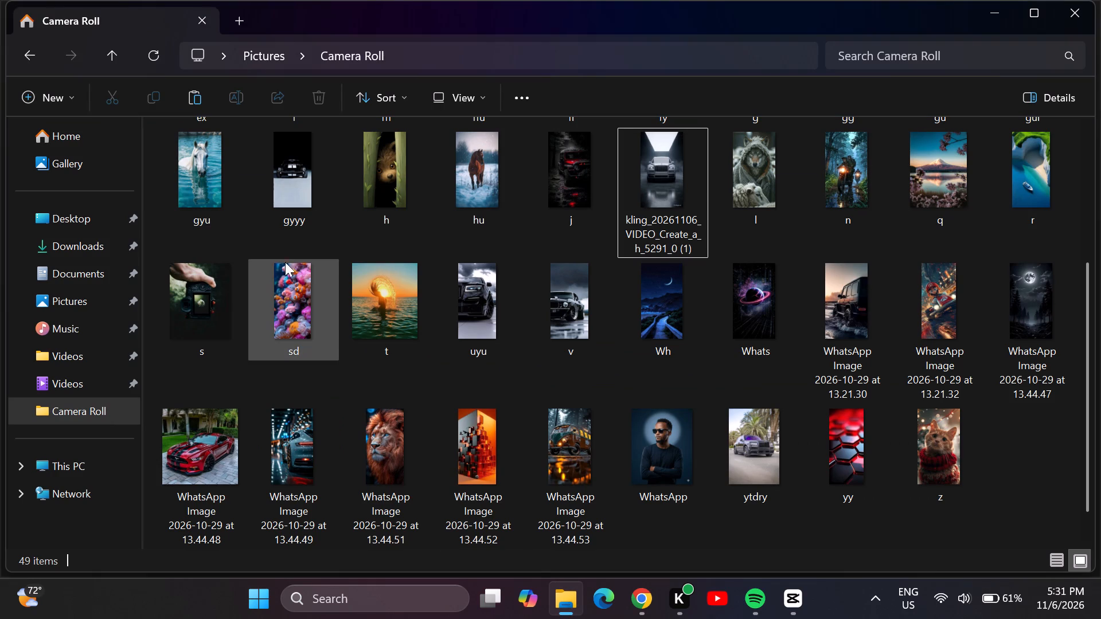
{"action": "scroll", "coordinate": [337, 253], "scroll_direction": "up", "scroll_amount": 2}
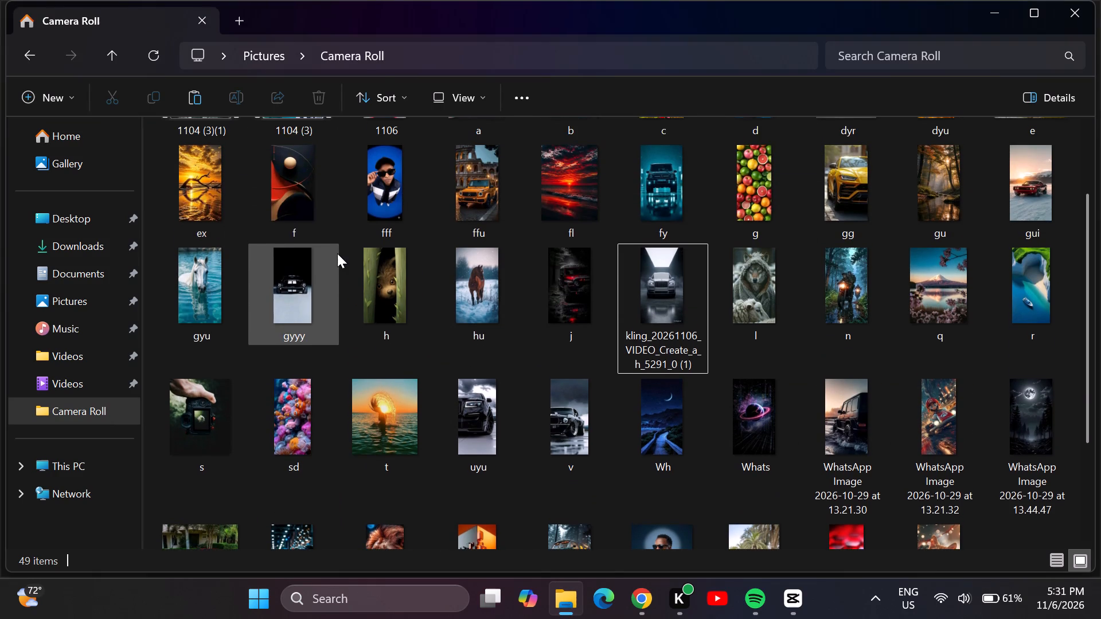
{"action": "scroll", "coordinate": [337, 253], "scroll_direction": "up", "scroll_amount": 5}
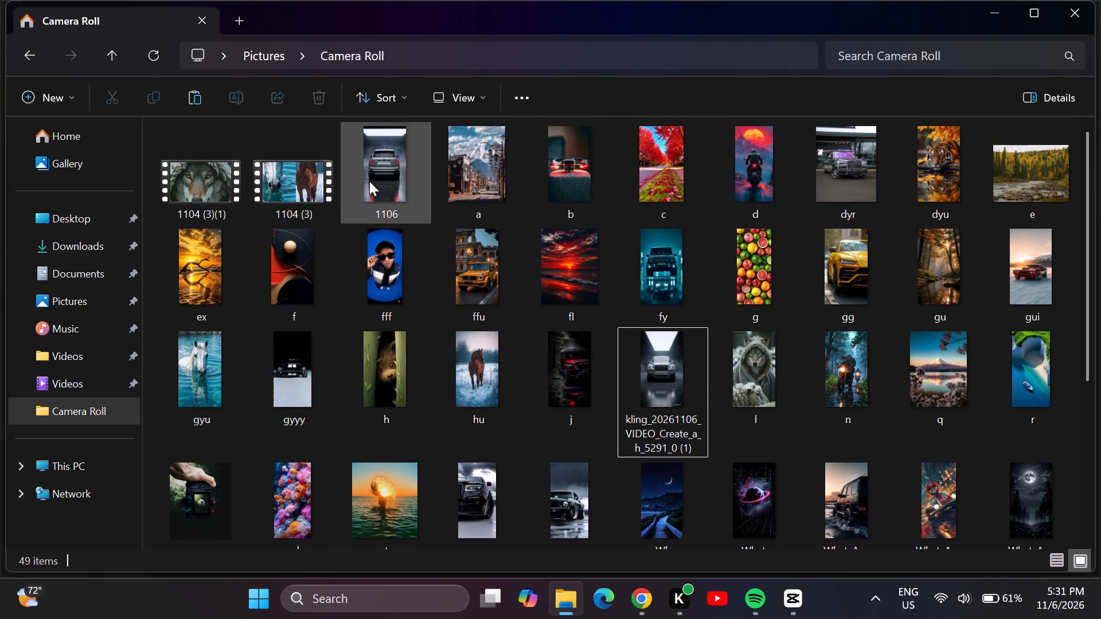
{"action": "left_click", "coordinate": [369, 181]}
{"action": "double_click", "coordinate": [369, 181]}
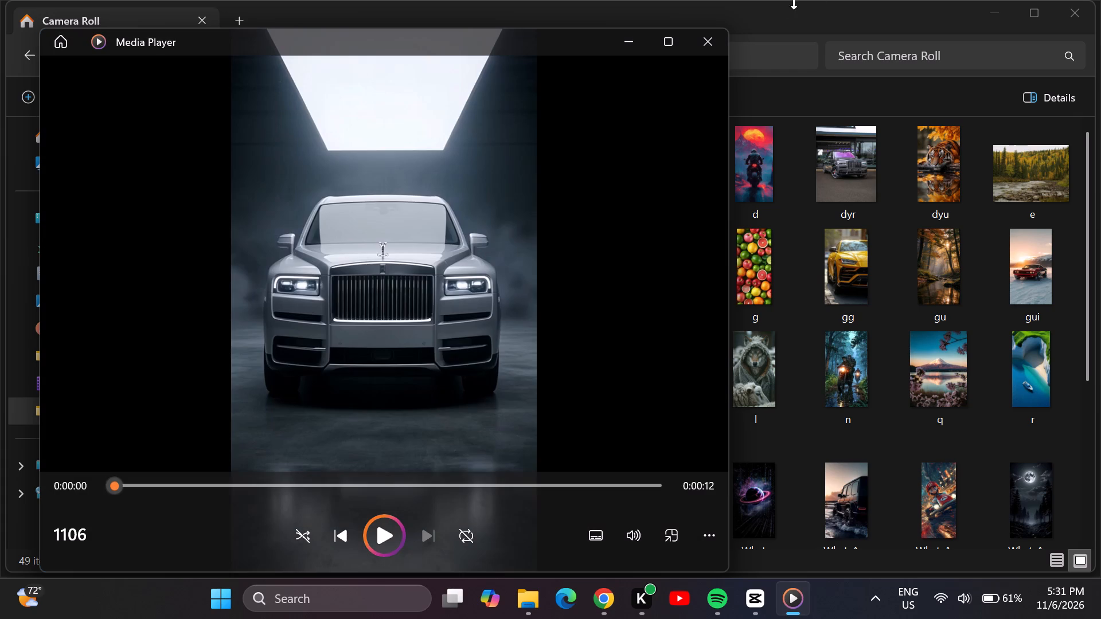
{"action": "left_click", "coordinate": [720, 37]}
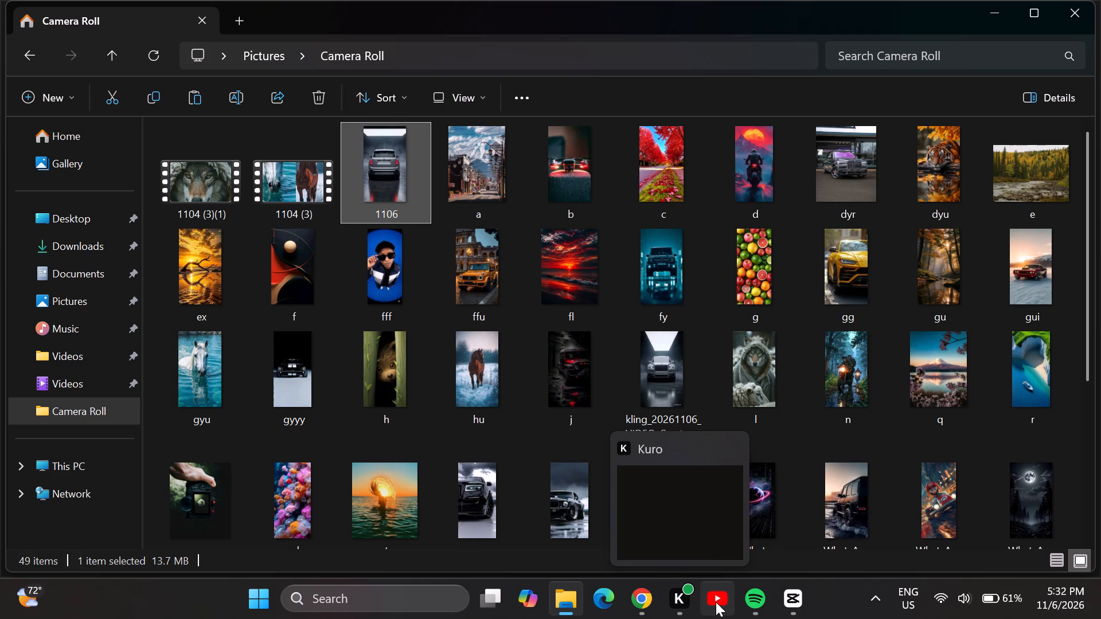
{"action": "left_click", "coordinate": [786, 598]}
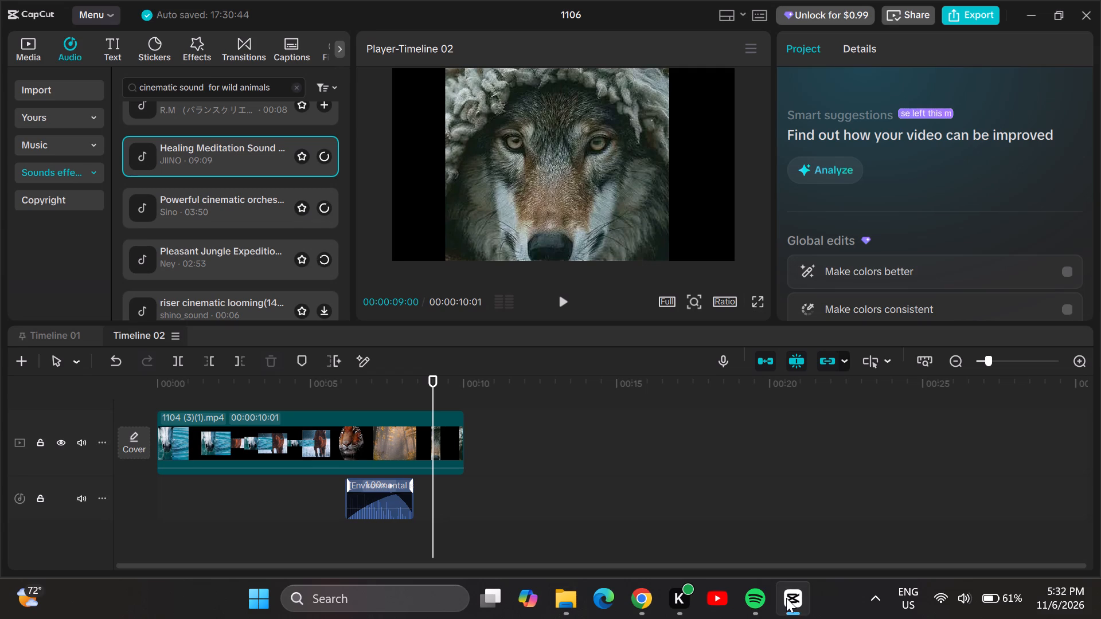
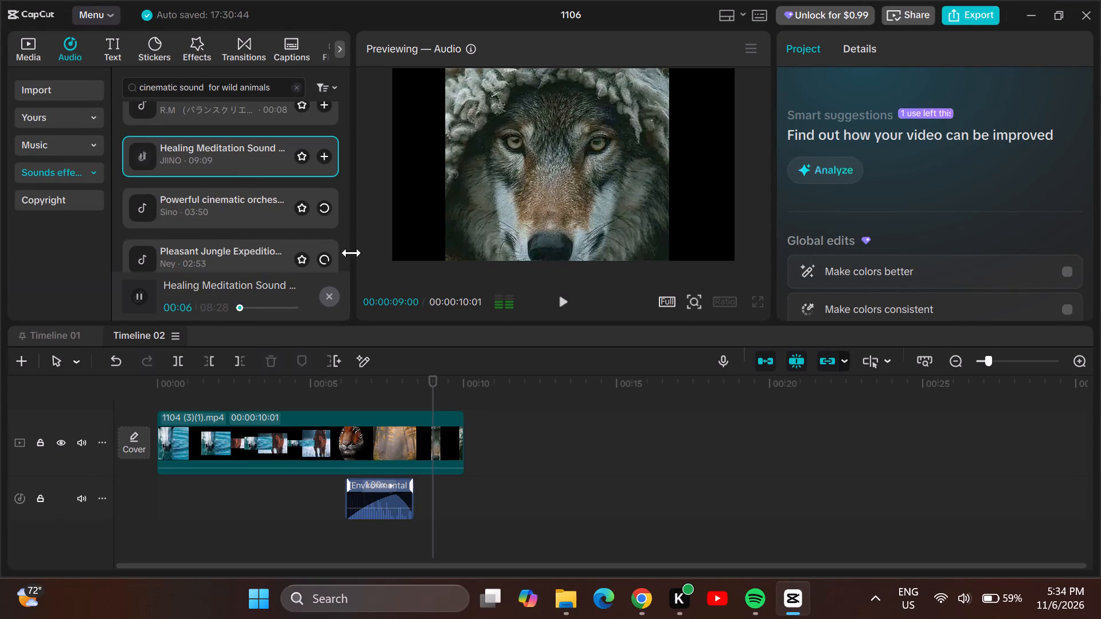
Delete the short Environmental sound clip from the audio track on Timeline 02.
{"action": "left_click", "coordinate": [388, 503]}
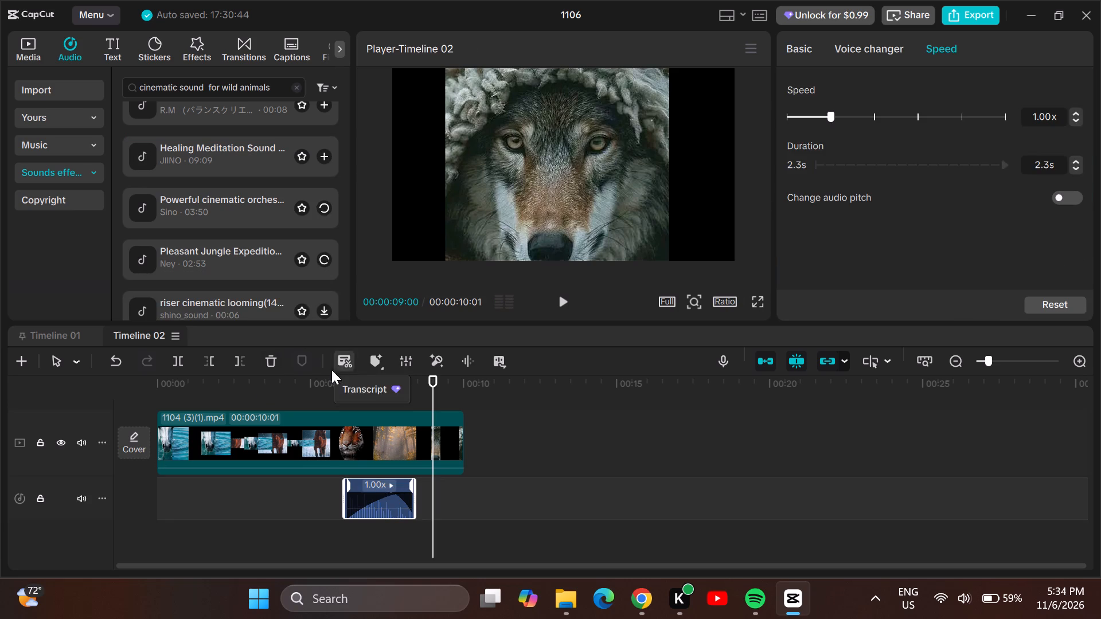
{"action": "left_click", "coordinate": [269, 356]}
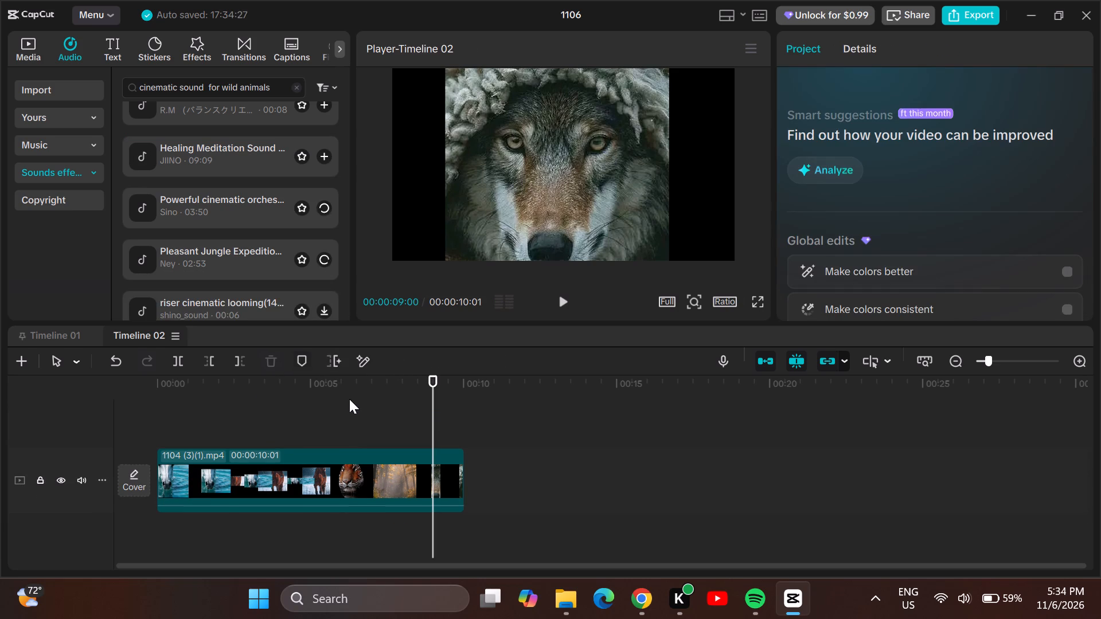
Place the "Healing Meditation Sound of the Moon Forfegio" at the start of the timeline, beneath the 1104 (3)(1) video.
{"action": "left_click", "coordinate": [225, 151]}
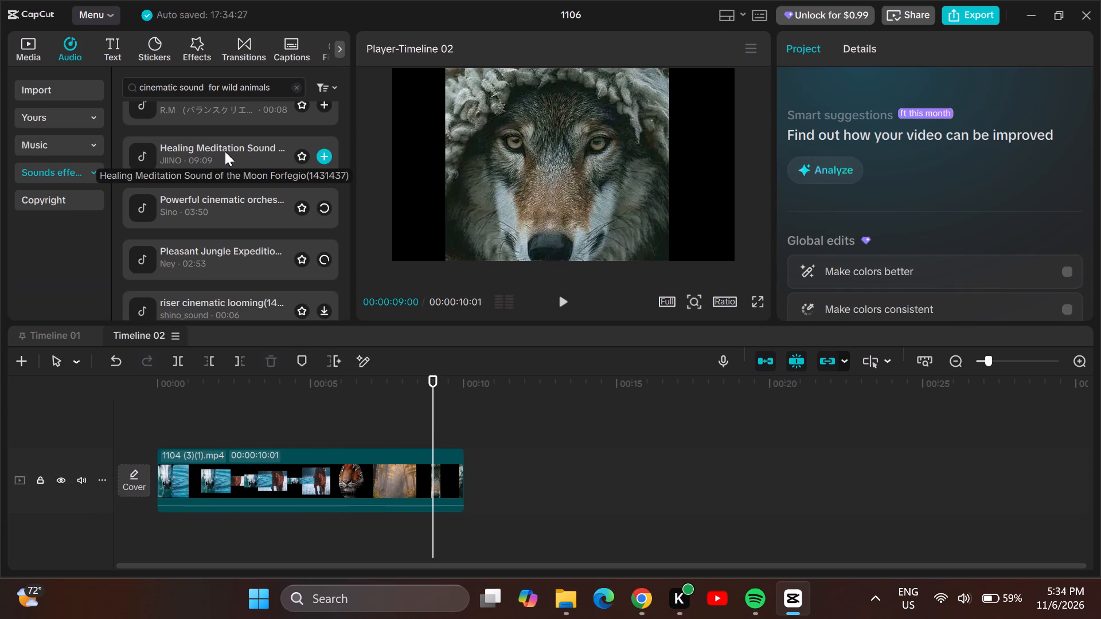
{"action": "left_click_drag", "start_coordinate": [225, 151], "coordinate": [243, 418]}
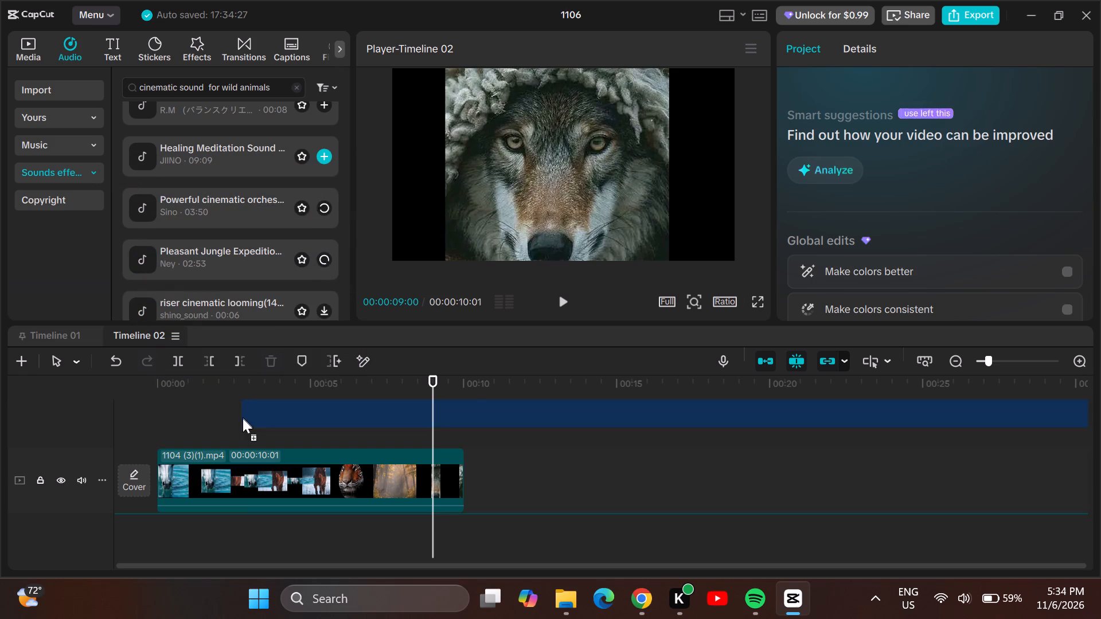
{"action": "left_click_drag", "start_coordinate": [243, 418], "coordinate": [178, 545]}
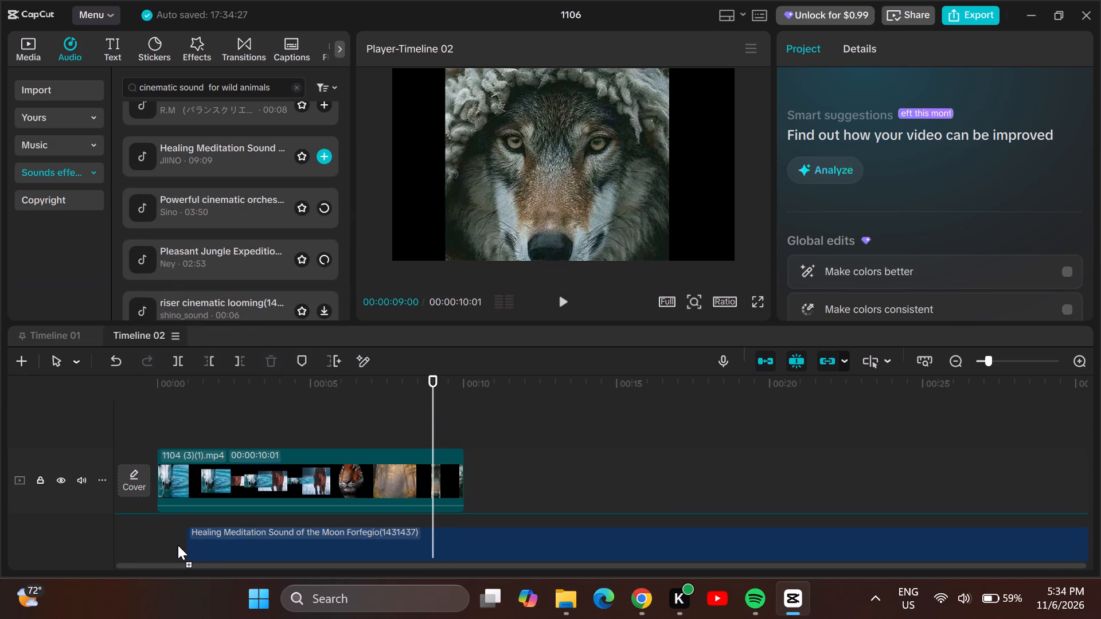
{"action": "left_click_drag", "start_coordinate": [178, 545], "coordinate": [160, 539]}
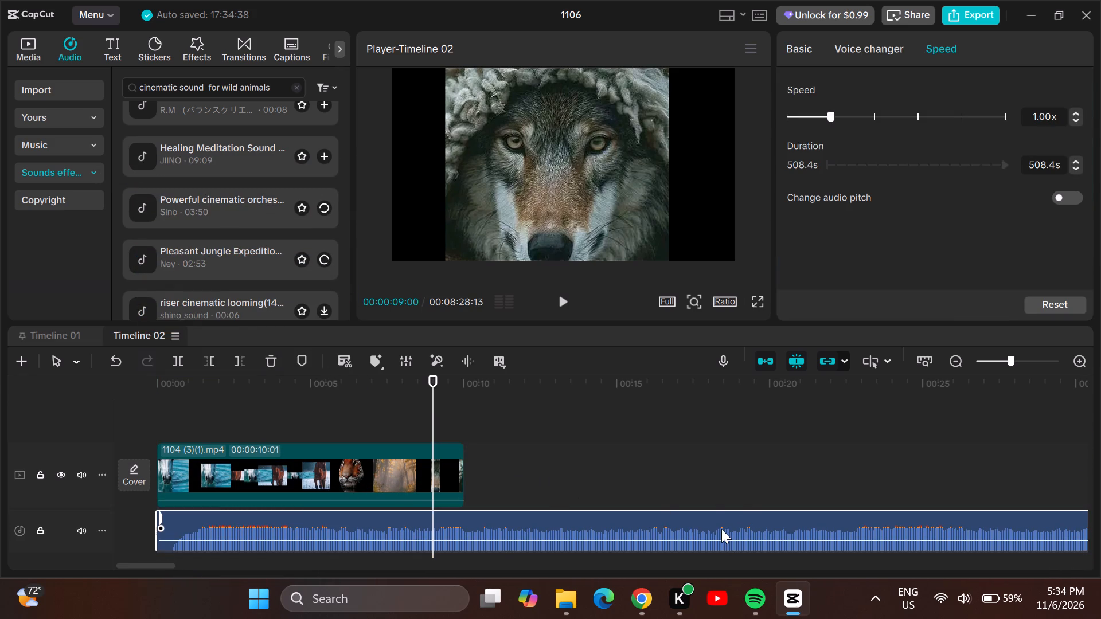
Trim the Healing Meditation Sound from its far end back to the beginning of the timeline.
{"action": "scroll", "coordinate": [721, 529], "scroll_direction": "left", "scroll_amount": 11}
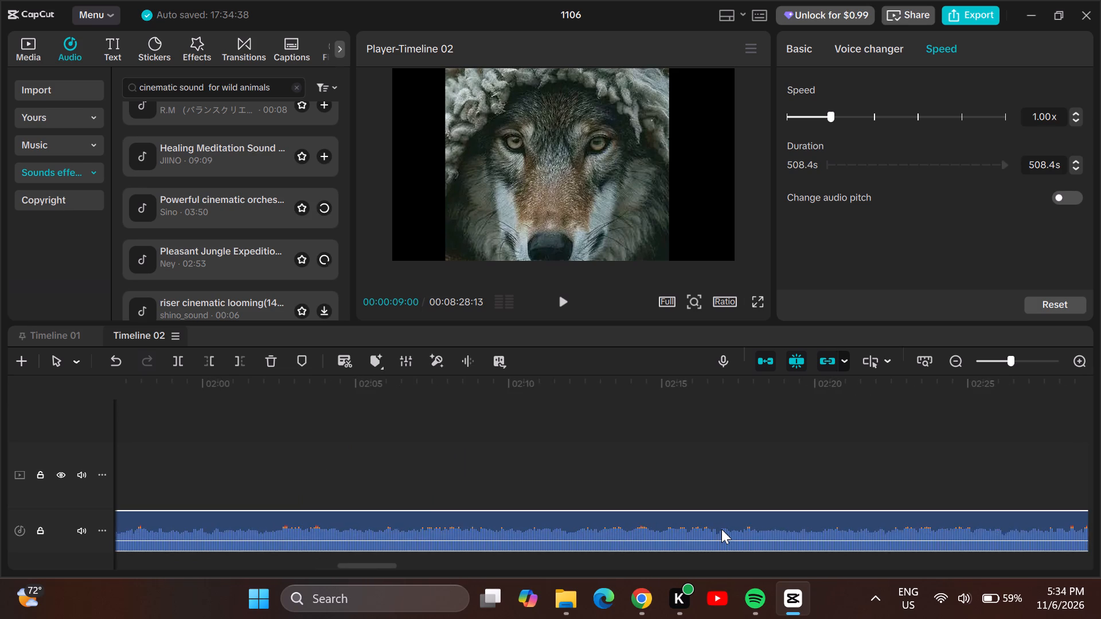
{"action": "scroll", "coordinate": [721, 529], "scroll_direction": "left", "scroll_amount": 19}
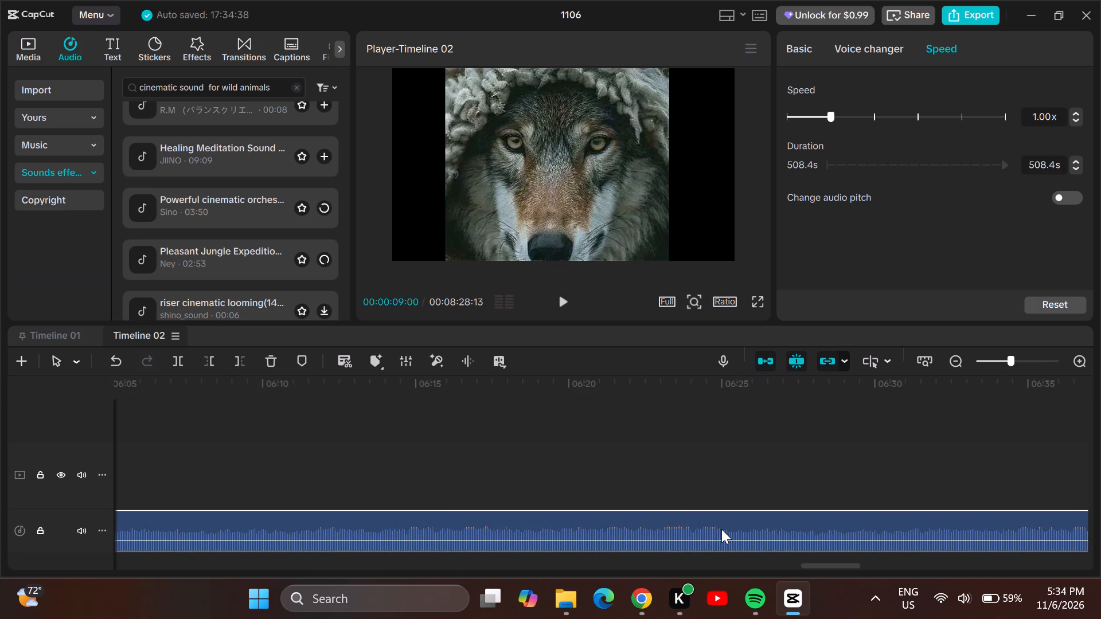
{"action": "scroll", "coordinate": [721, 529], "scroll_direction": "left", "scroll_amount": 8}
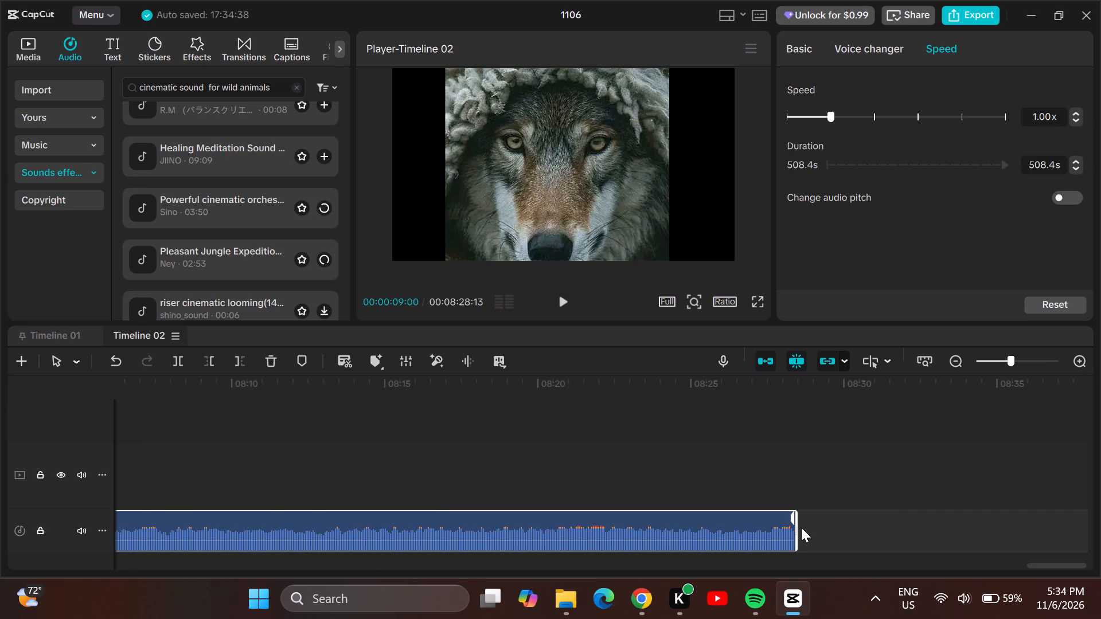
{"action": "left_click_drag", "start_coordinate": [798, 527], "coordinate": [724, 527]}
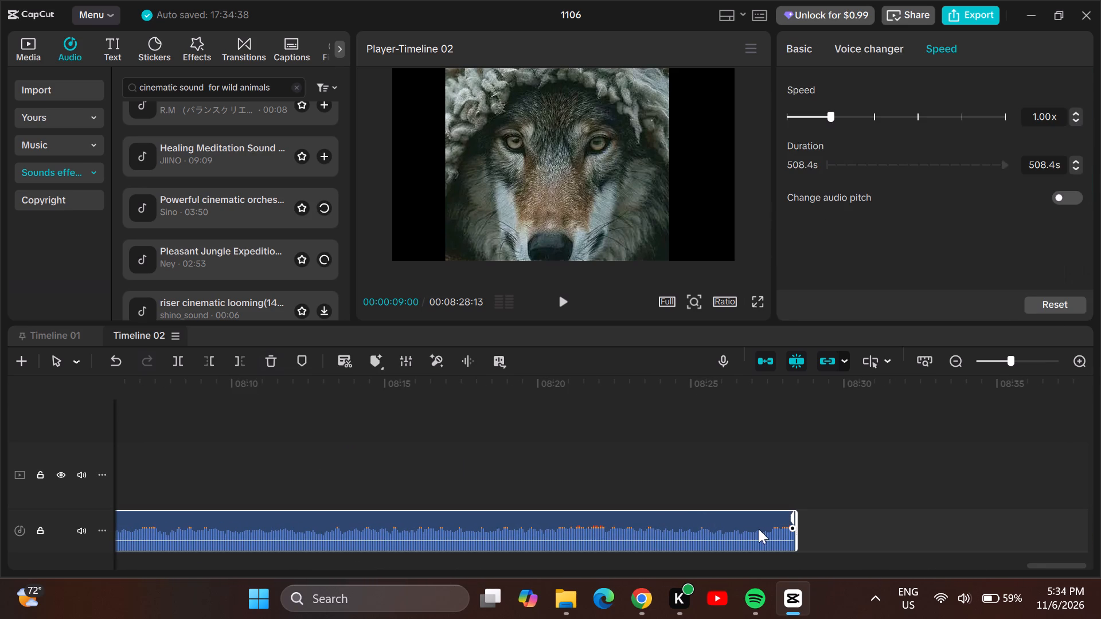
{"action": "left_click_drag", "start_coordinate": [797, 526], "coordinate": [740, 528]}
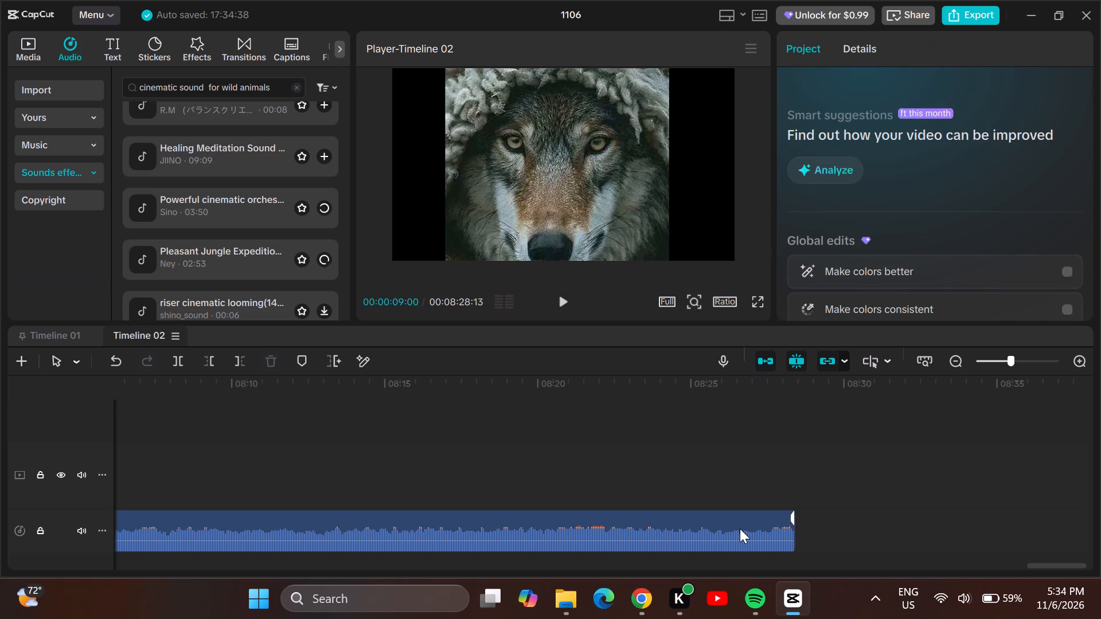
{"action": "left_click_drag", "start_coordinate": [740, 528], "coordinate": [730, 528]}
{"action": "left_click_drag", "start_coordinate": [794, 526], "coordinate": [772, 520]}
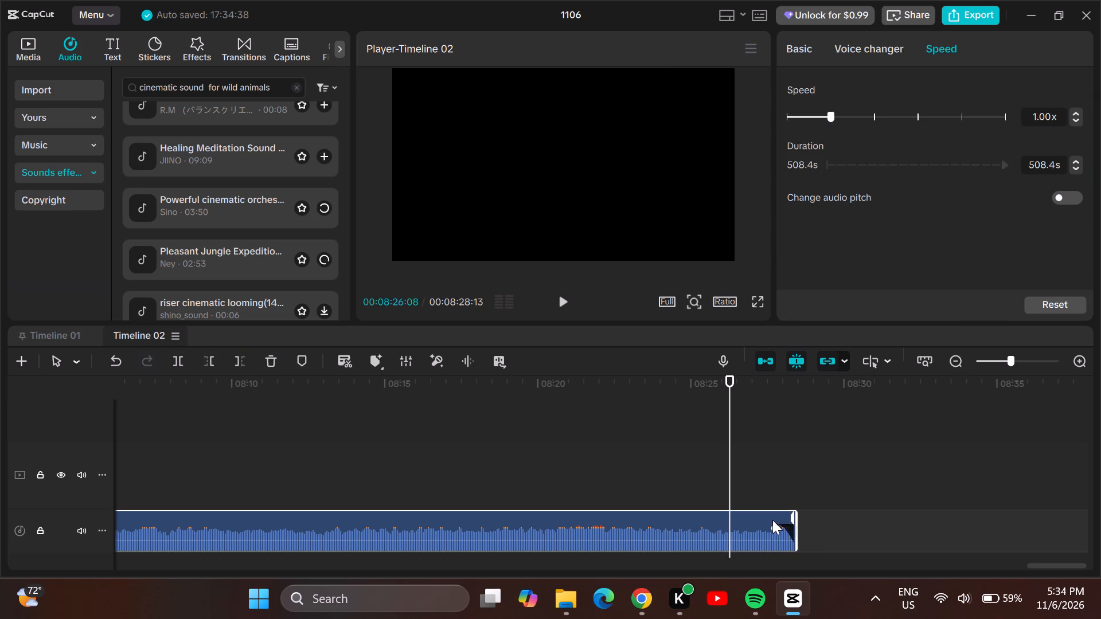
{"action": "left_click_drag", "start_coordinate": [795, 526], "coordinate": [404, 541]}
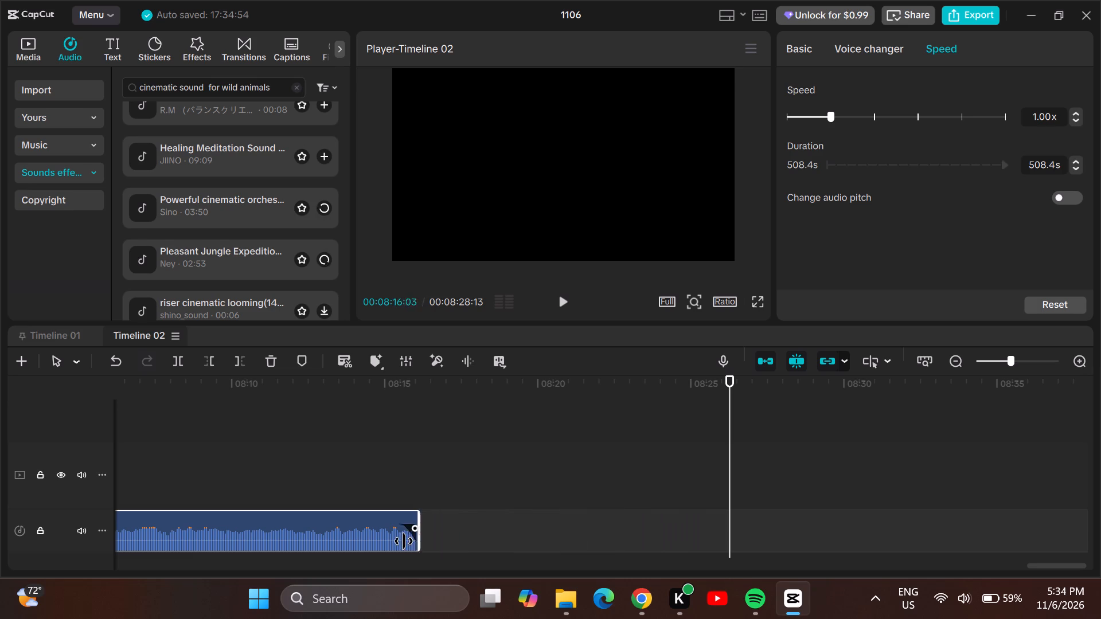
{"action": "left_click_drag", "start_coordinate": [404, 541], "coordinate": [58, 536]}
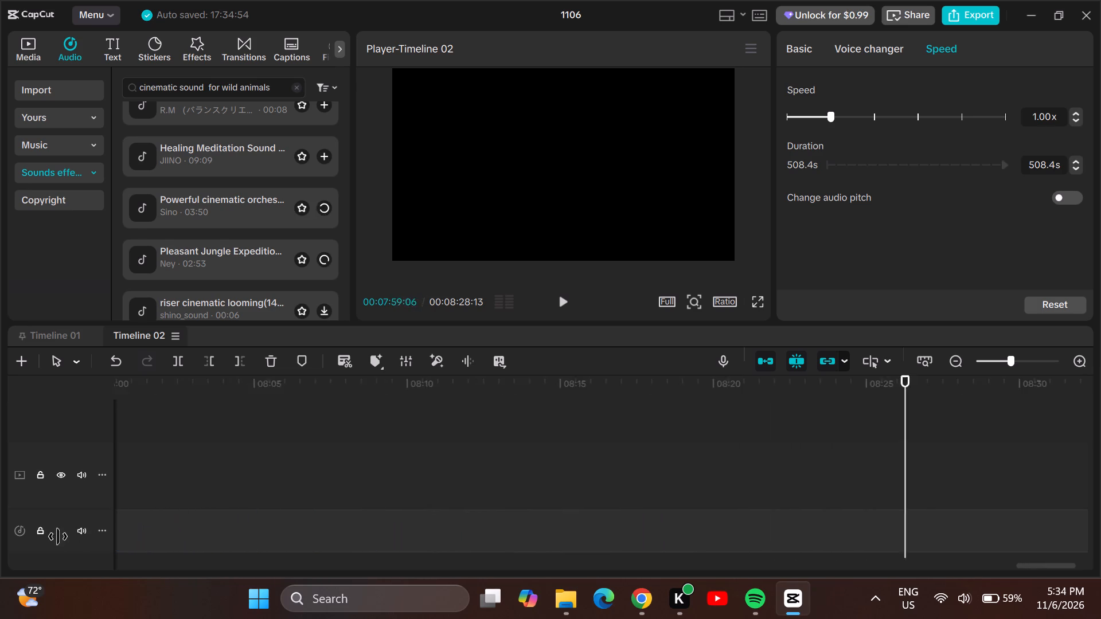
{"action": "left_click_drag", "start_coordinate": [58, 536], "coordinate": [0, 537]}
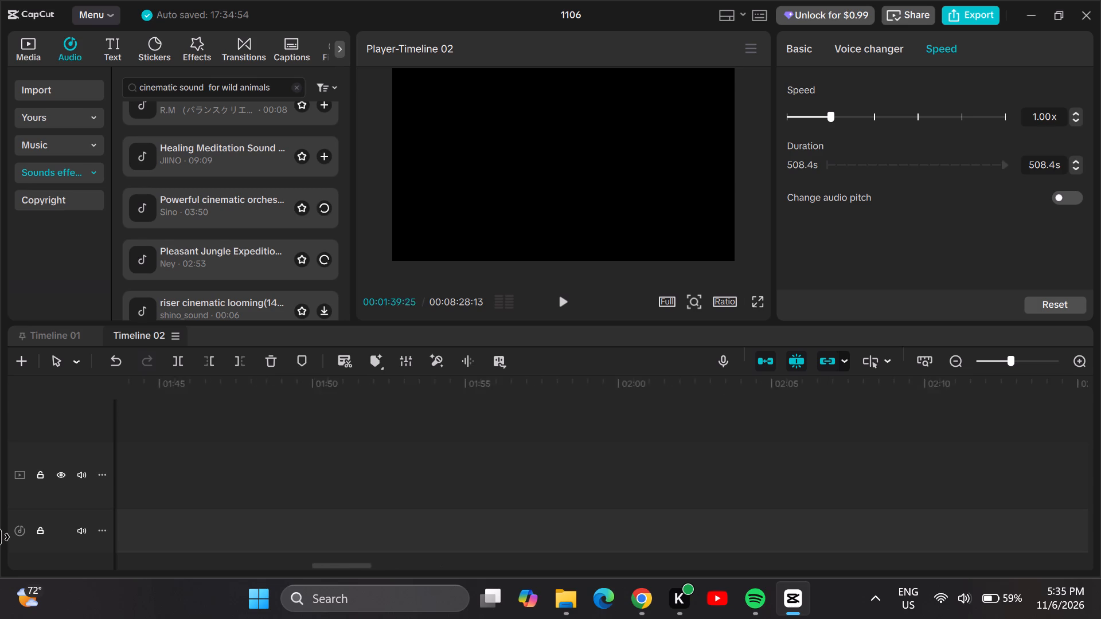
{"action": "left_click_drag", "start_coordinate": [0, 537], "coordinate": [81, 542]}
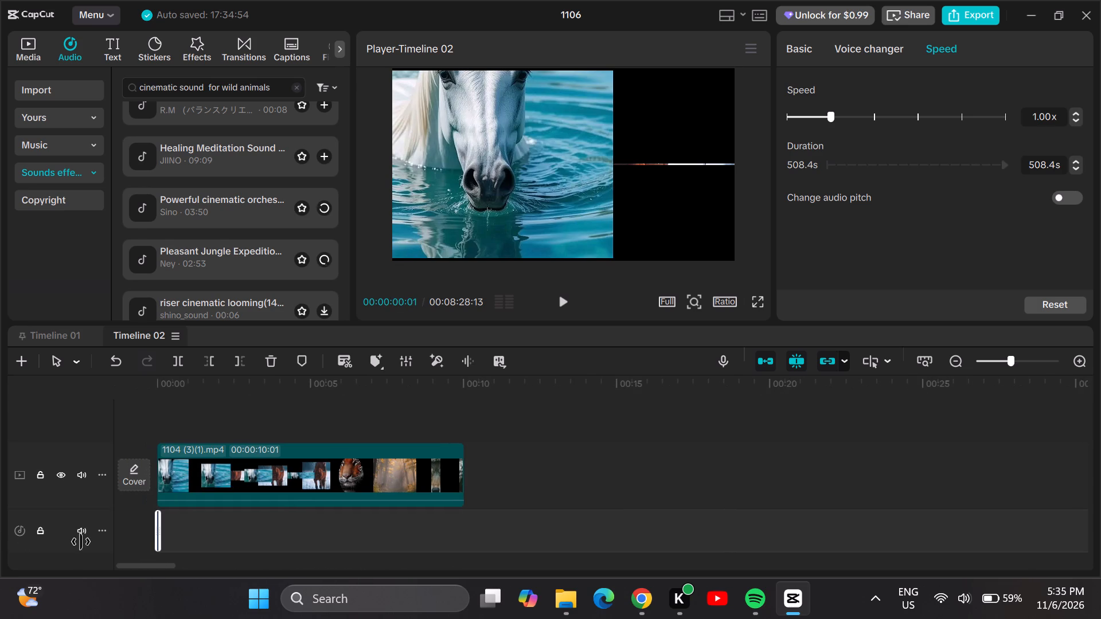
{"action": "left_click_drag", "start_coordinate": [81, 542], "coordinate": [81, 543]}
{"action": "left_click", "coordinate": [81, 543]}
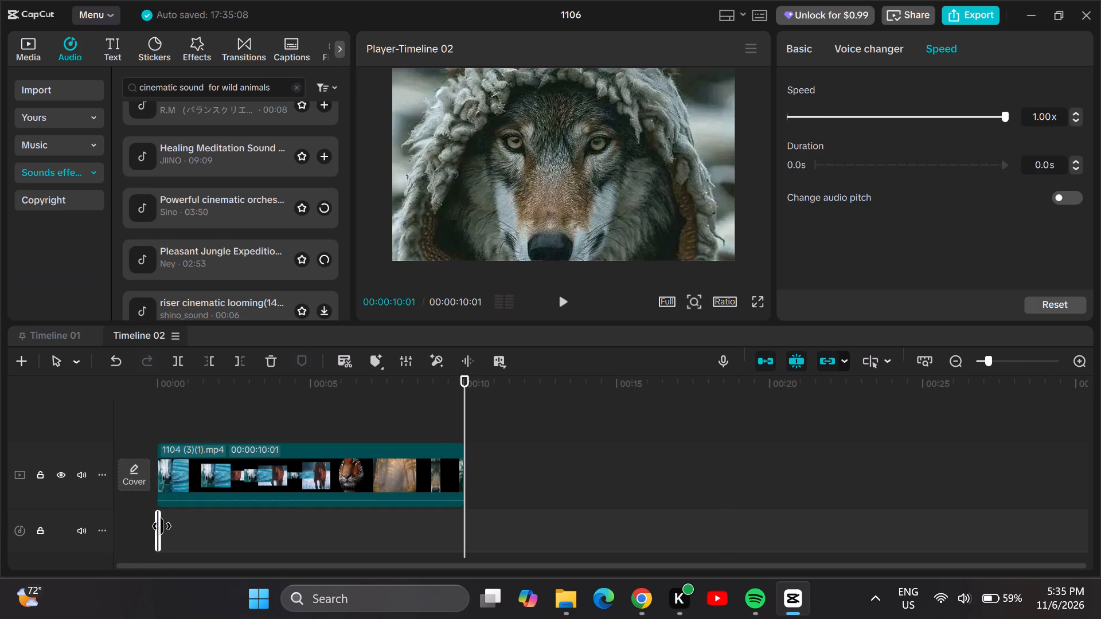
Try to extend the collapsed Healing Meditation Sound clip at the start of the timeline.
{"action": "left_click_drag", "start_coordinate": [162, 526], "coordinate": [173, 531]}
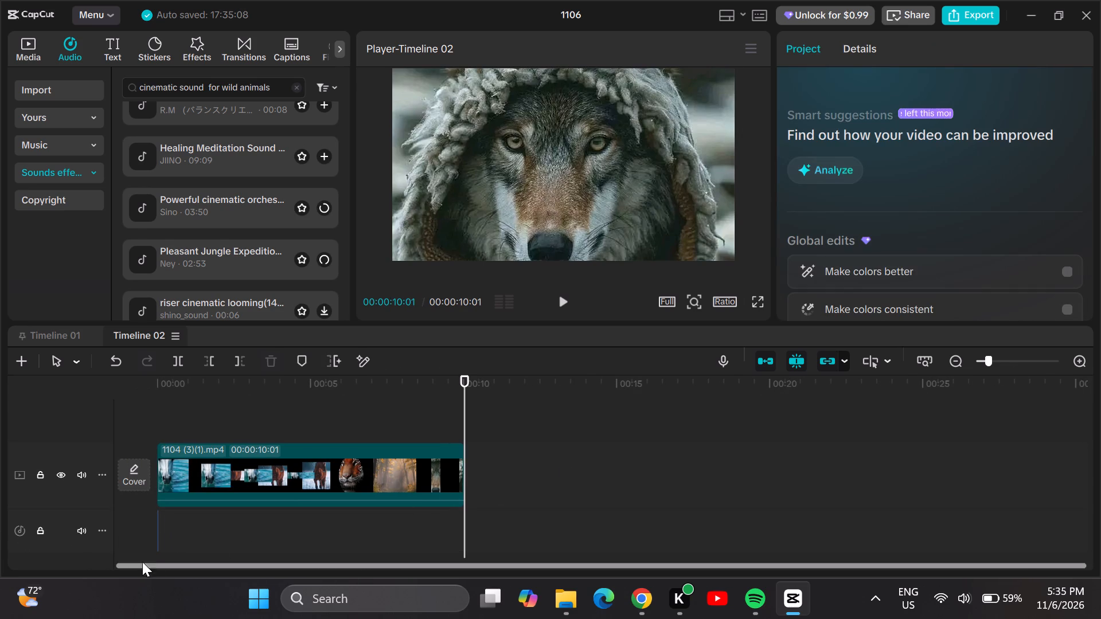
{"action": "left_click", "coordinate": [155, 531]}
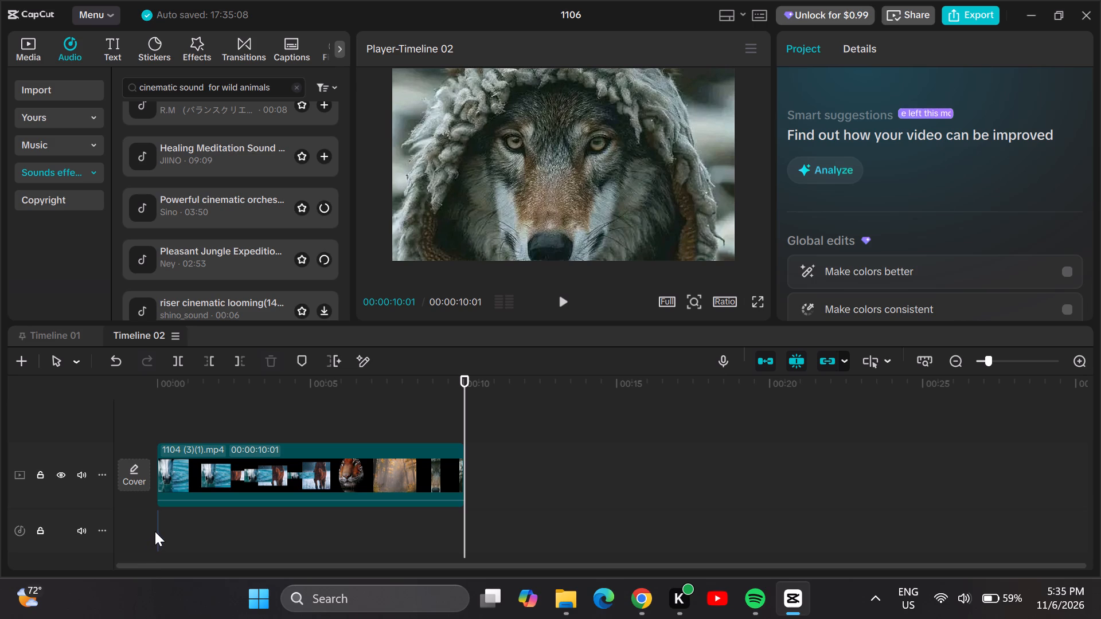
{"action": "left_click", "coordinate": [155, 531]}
Play Timeline 02 from 00:00:01:08 to check the video.
{"action": "left_click", "coordinate": [197, 528]}
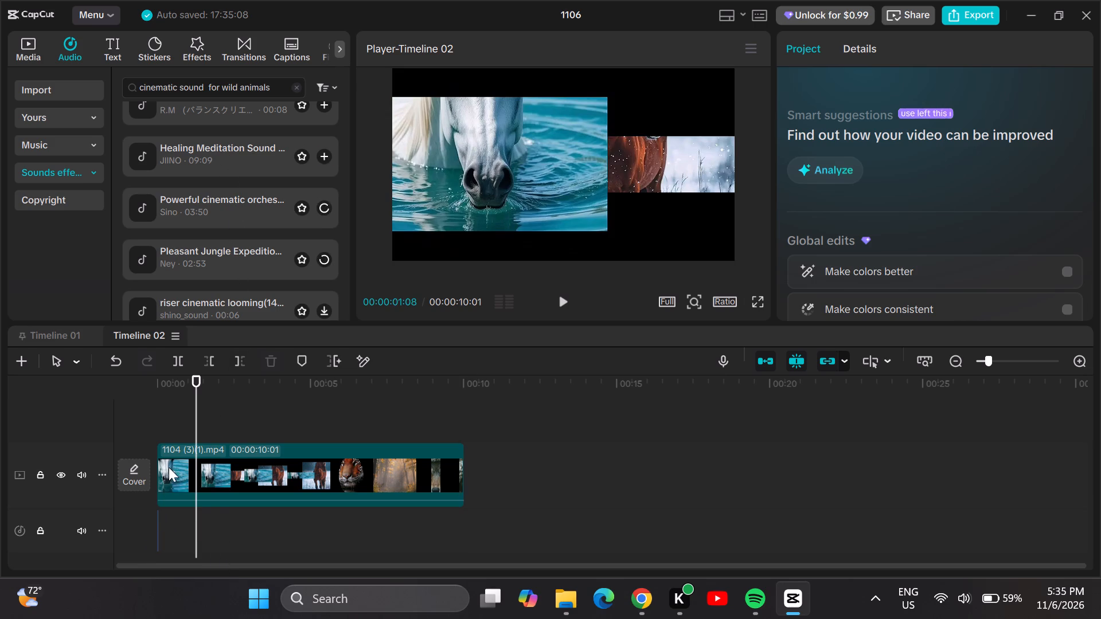
{"action": "left_click", "coordinate": [561, 306]}
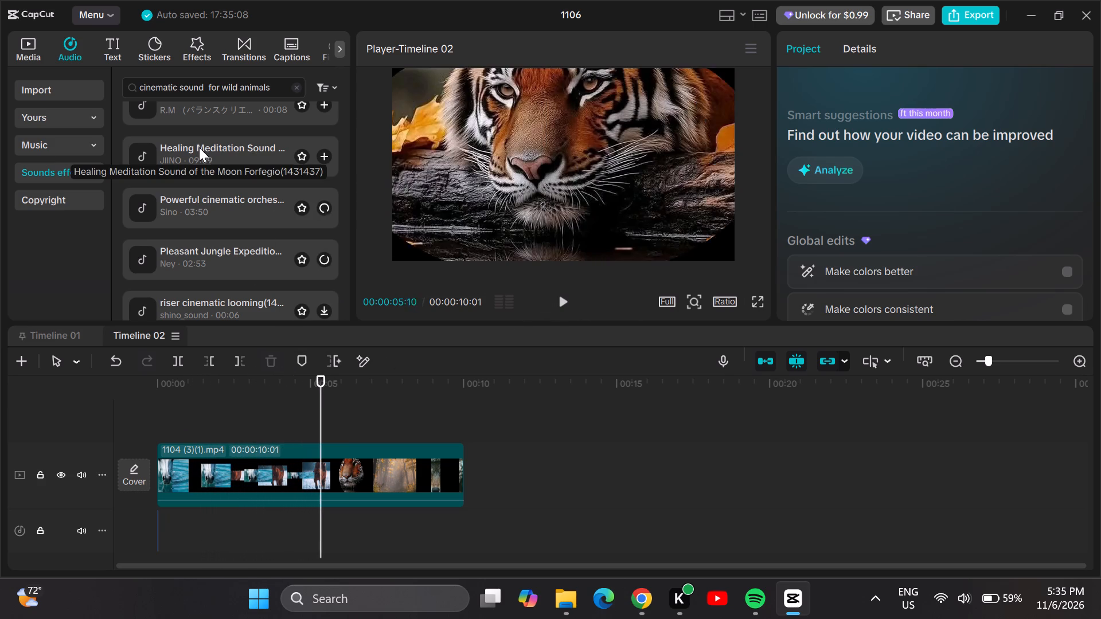
Add the "Healing Meditation Sound of the Moon Forfegio" again at the start of the audio track beneath the video.
{"action": "left_click_drag", "start_coordinate": [199, 147], "coordinate": [201, 267]}
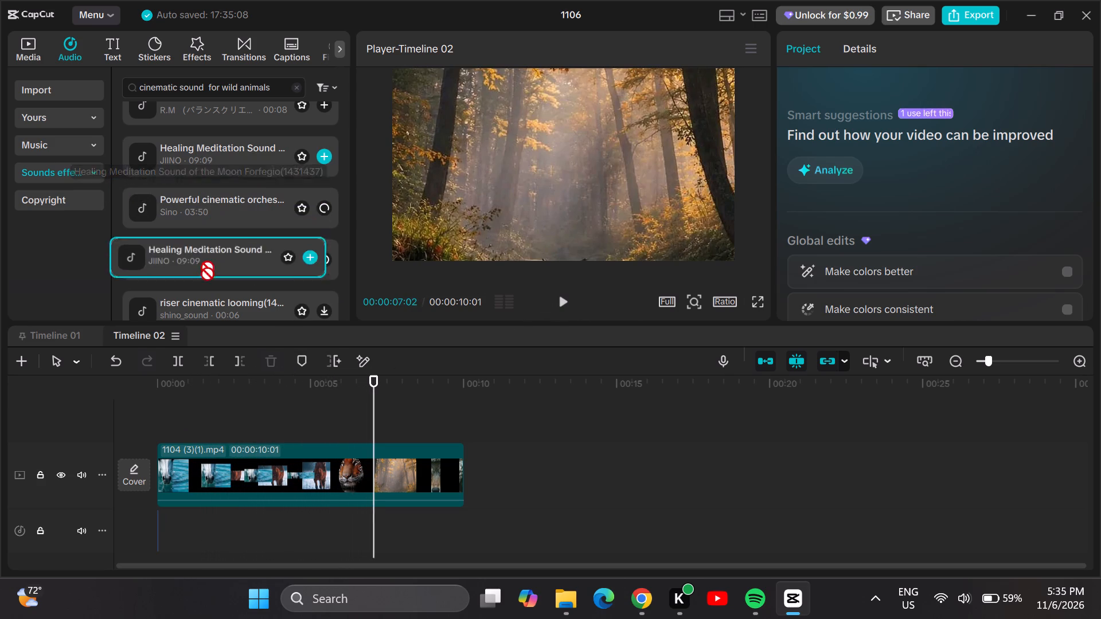
{"action": "left_click_drag", "start_coordinate": [201, 267], "coordinate": [184, 499]}
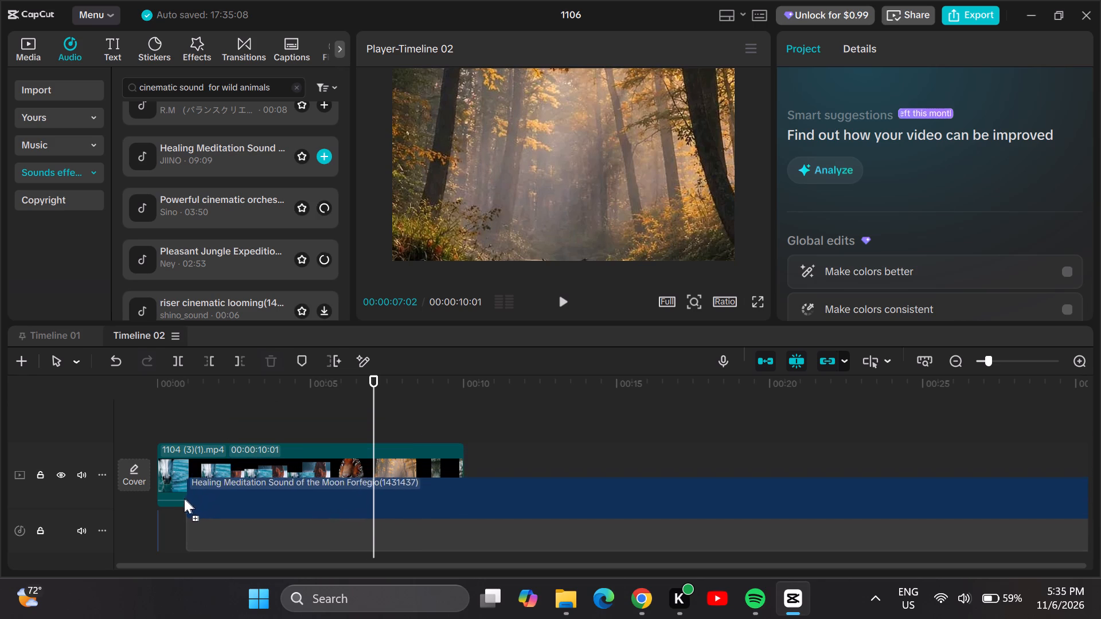
{"action": "left_click_drag", "start_coordinate": [184, 499], "coordinate": [153, 504]}
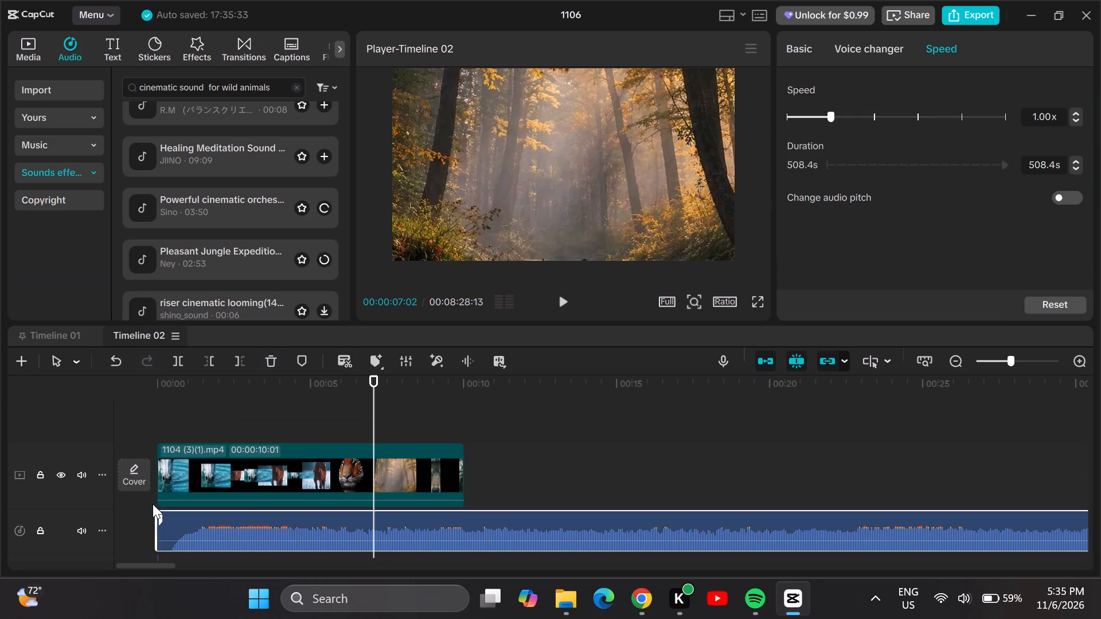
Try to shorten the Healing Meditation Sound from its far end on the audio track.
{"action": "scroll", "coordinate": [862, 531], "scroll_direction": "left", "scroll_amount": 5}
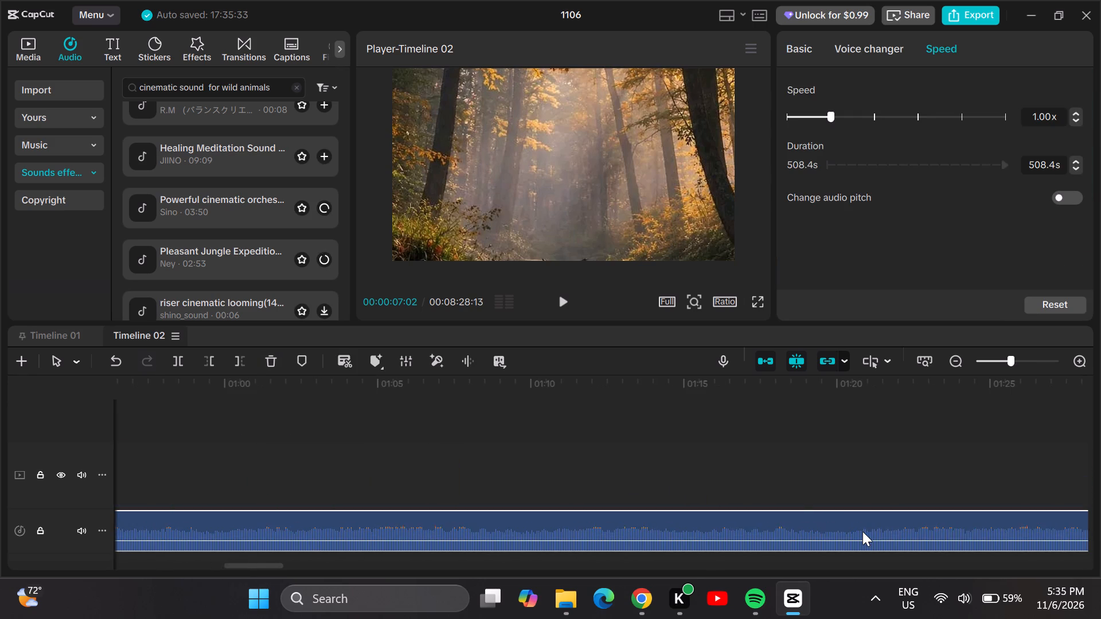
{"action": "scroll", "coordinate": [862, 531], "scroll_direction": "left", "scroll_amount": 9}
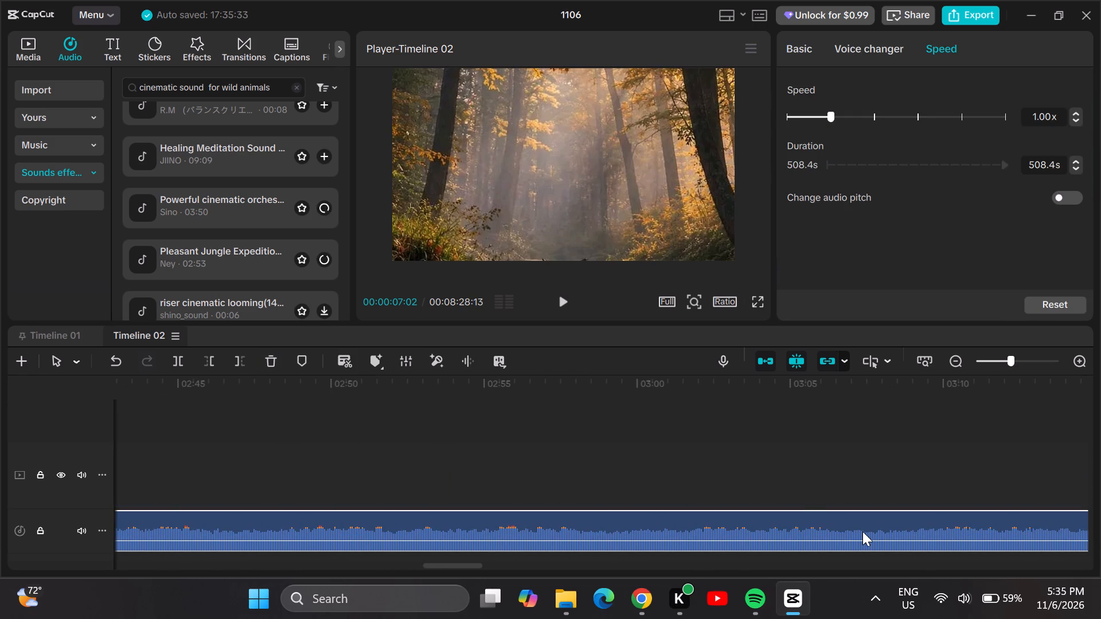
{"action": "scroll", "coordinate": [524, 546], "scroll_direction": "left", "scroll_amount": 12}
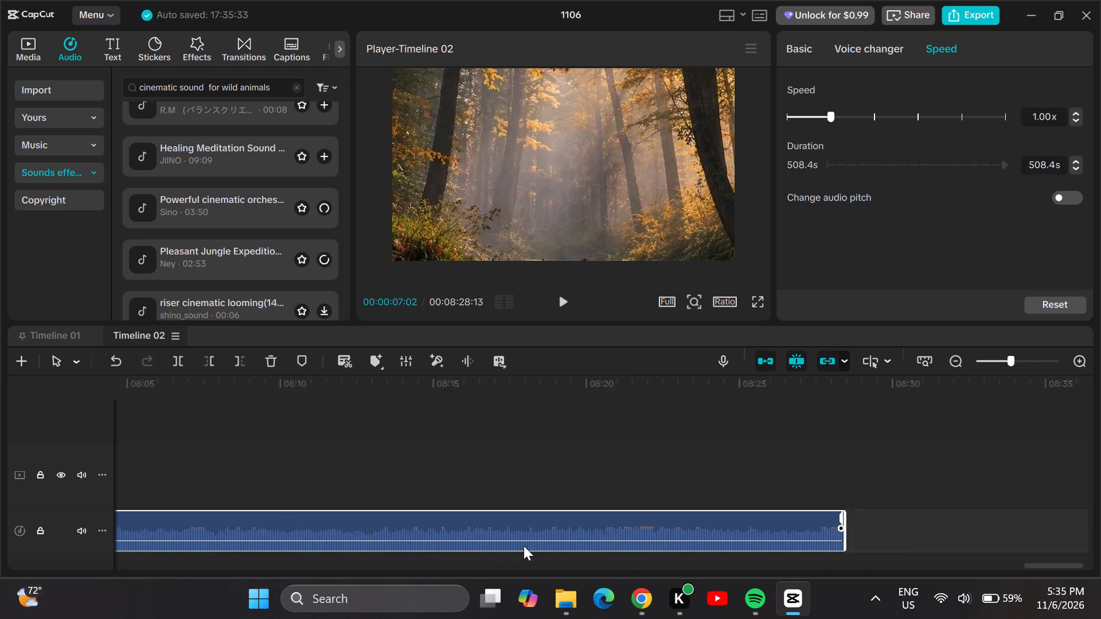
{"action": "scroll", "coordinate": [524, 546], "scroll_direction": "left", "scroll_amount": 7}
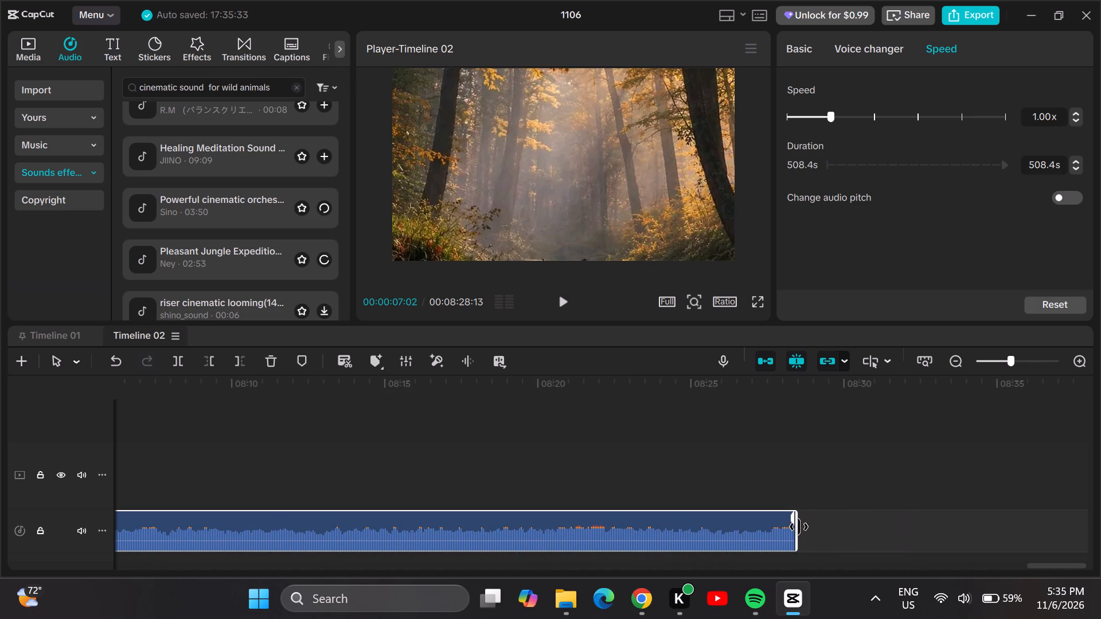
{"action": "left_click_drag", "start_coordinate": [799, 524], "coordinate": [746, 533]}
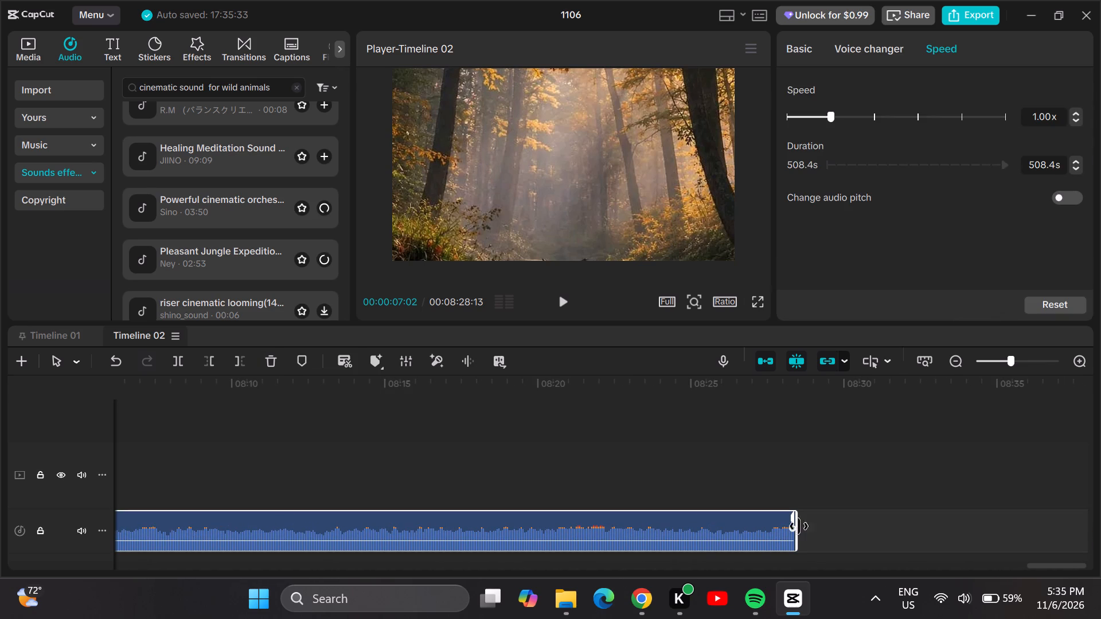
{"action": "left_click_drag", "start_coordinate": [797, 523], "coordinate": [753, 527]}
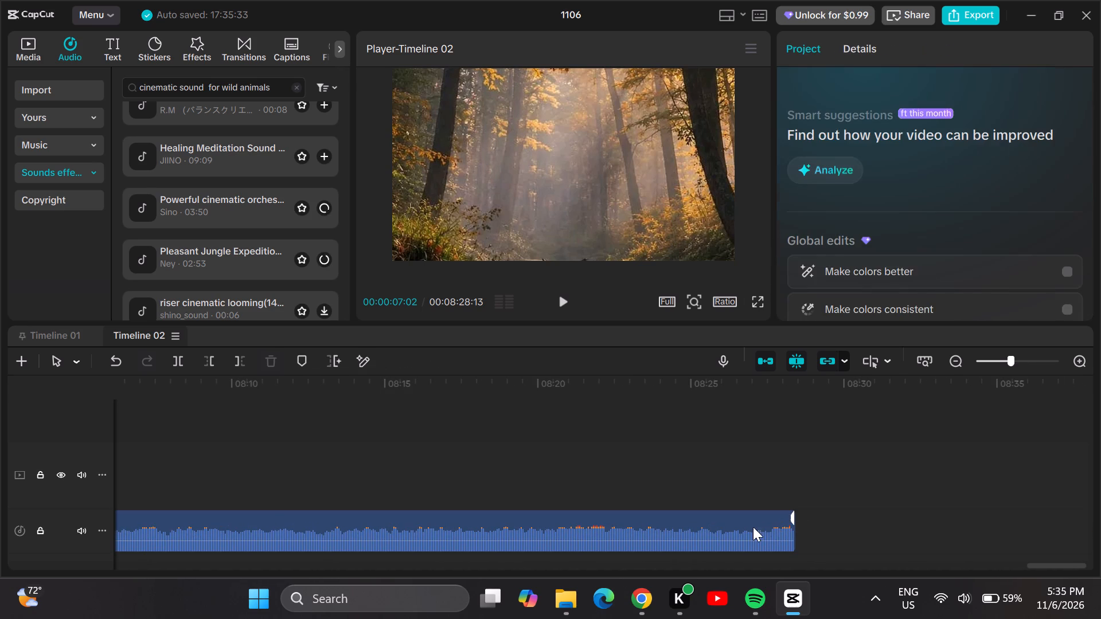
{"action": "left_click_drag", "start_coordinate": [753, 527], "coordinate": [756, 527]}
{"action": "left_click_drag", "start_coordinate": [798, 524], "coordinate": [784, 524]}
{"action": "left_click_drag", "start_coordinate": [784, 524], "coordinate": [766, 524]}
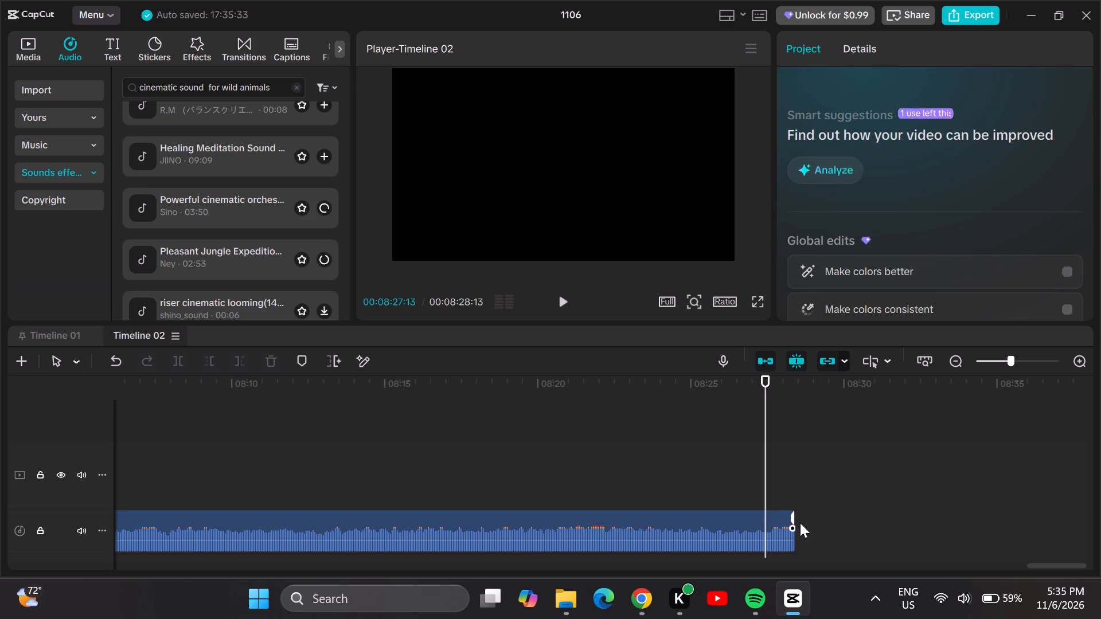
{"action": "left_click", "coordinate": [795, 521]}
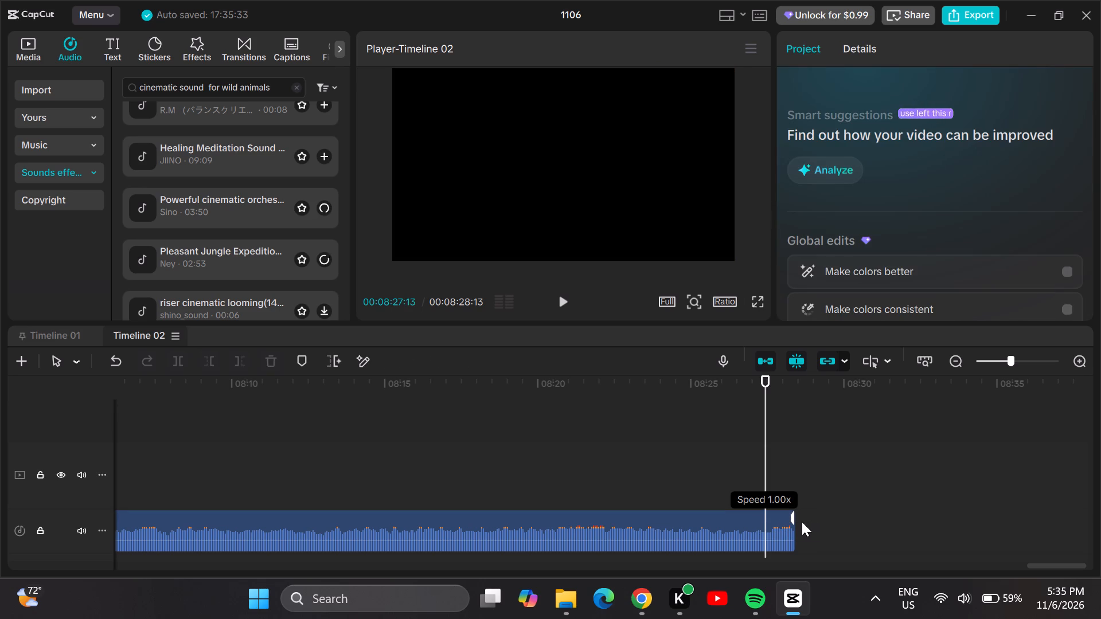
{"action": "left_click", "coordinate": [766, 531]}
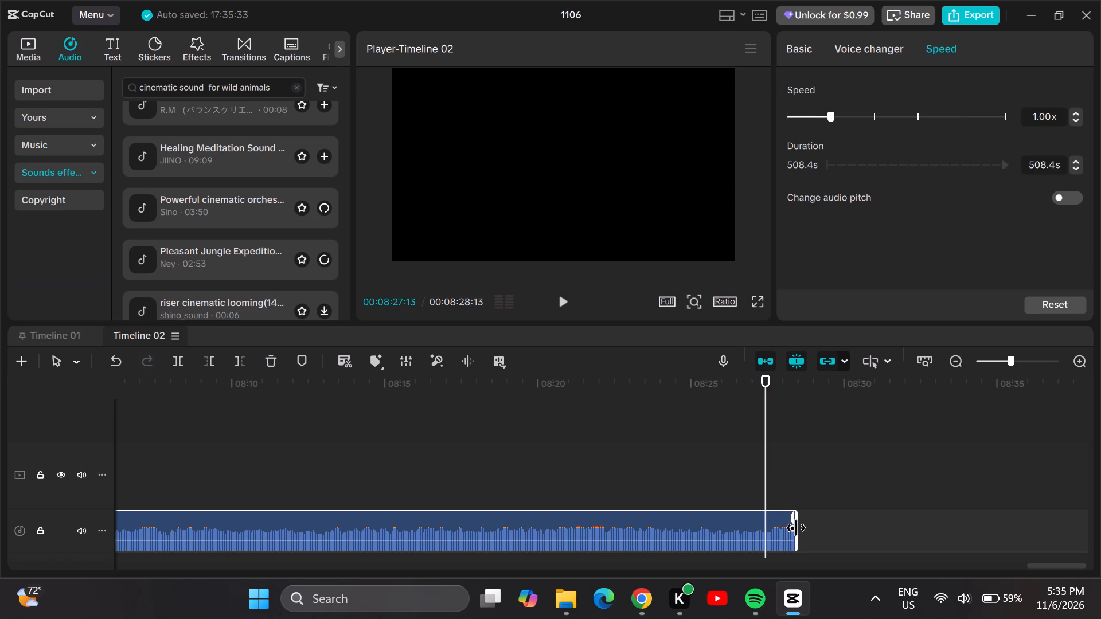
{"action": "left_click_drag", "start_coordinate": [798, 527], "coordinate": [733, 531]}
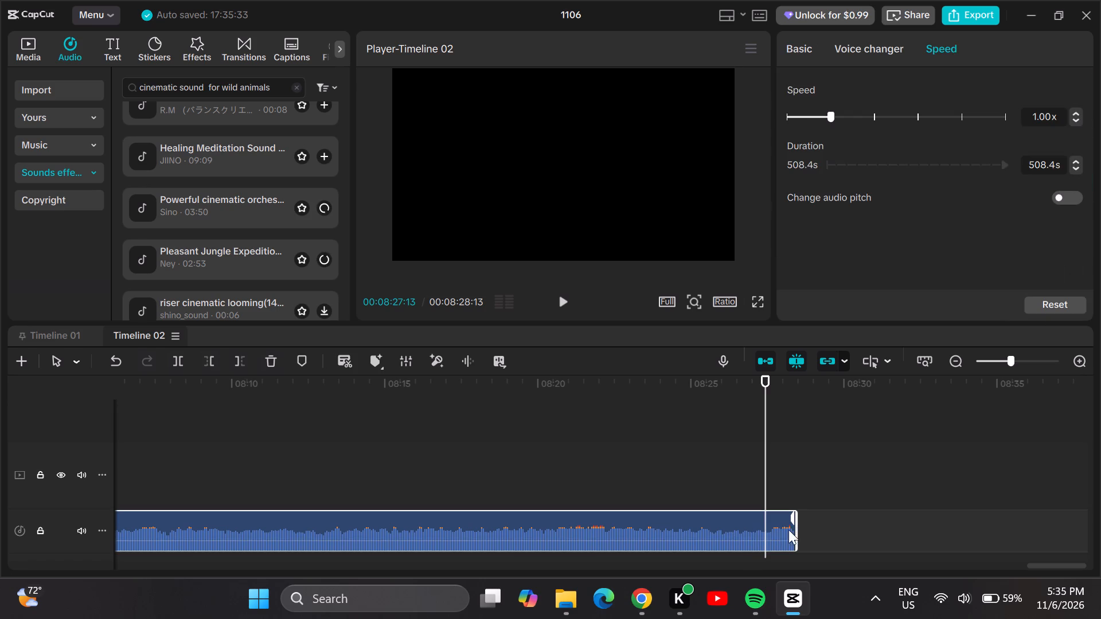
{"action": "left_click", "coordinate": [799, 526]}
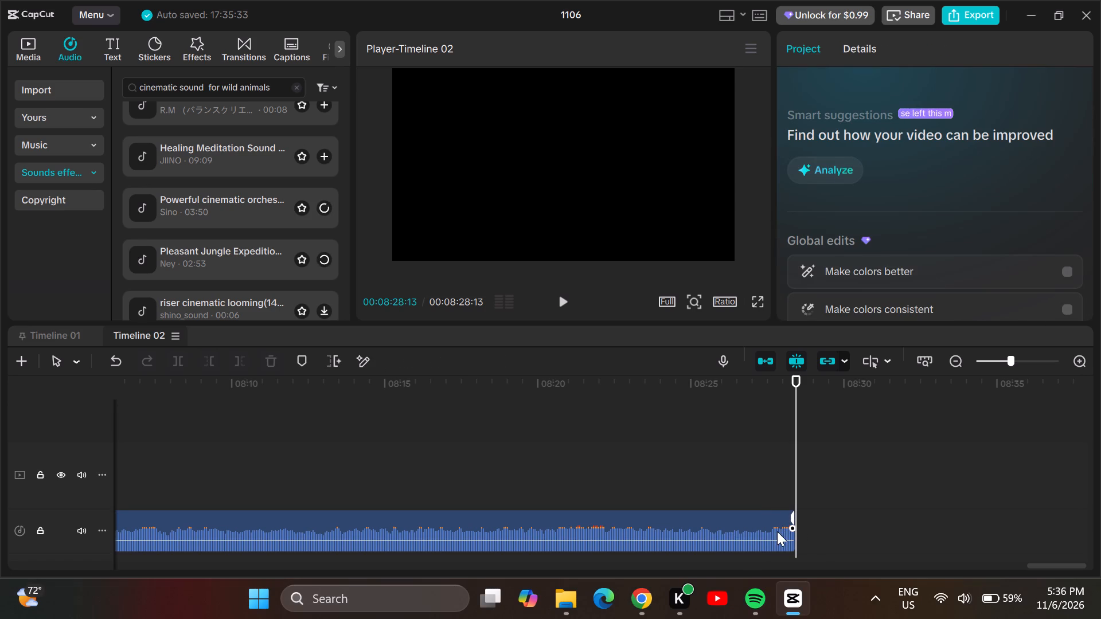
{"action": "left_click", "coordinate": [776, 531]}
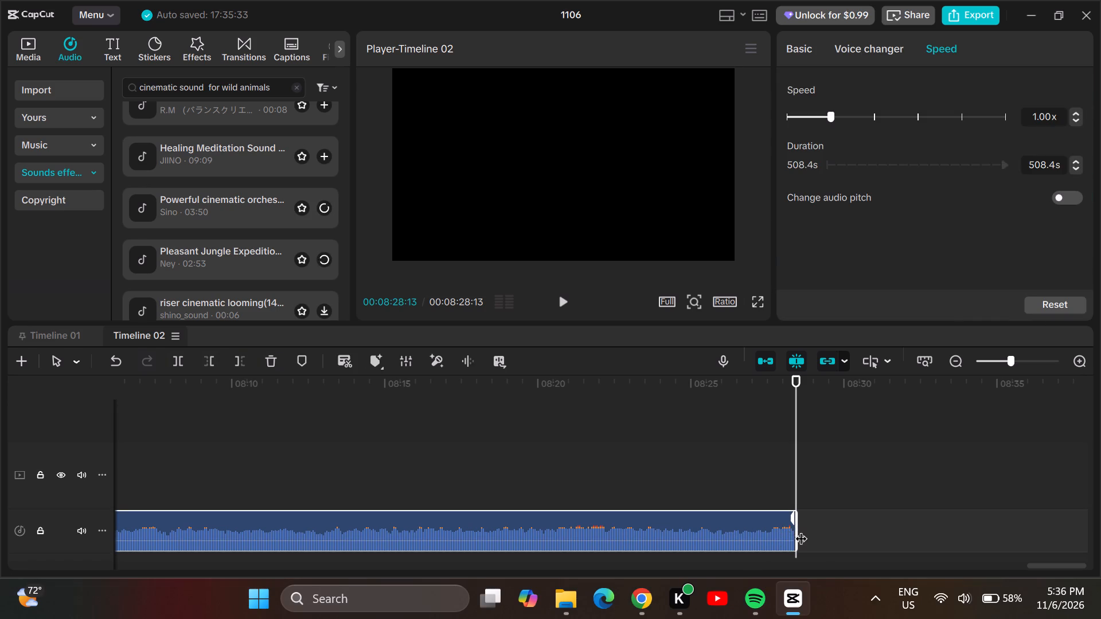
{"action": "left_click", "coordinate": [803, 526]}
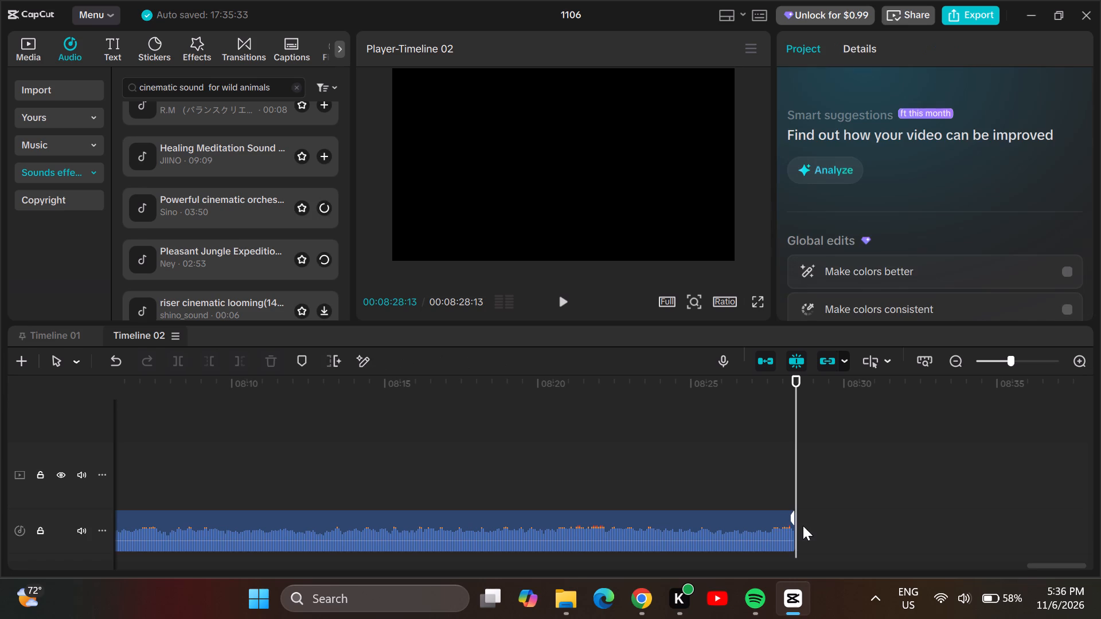
Trim the end of the Healing Meditation Sound back to about 00:06:18:18 on the timeline.
{"action": "left_click", "coordinate": [767, 542]}
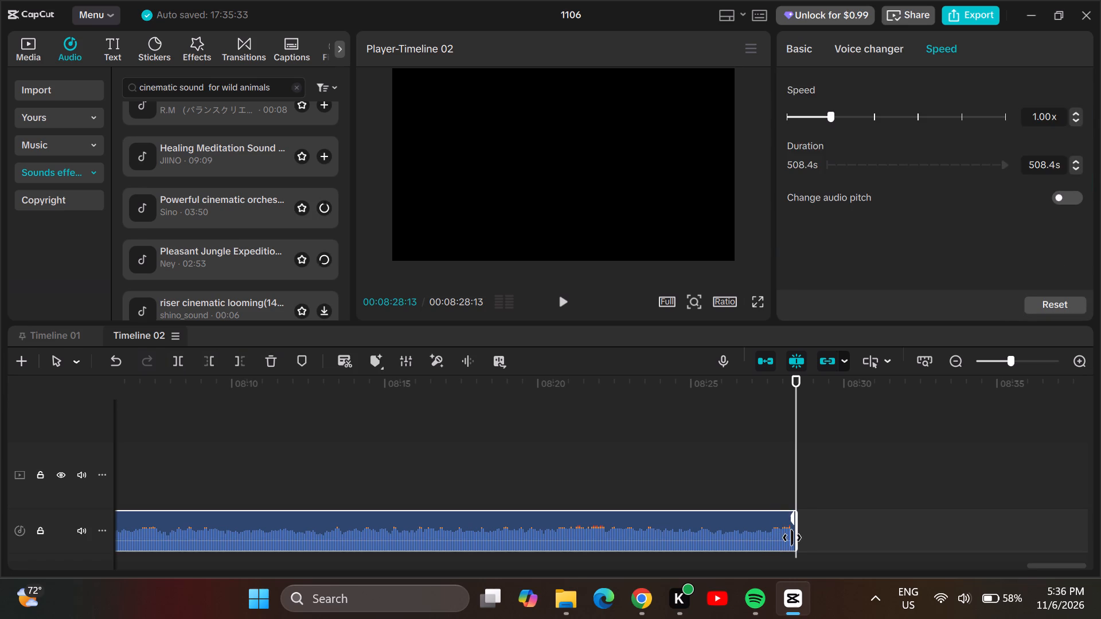
{"action": "left_click_drag", "start_coordinate": [798, 536], "coordinate": [612, 556]}
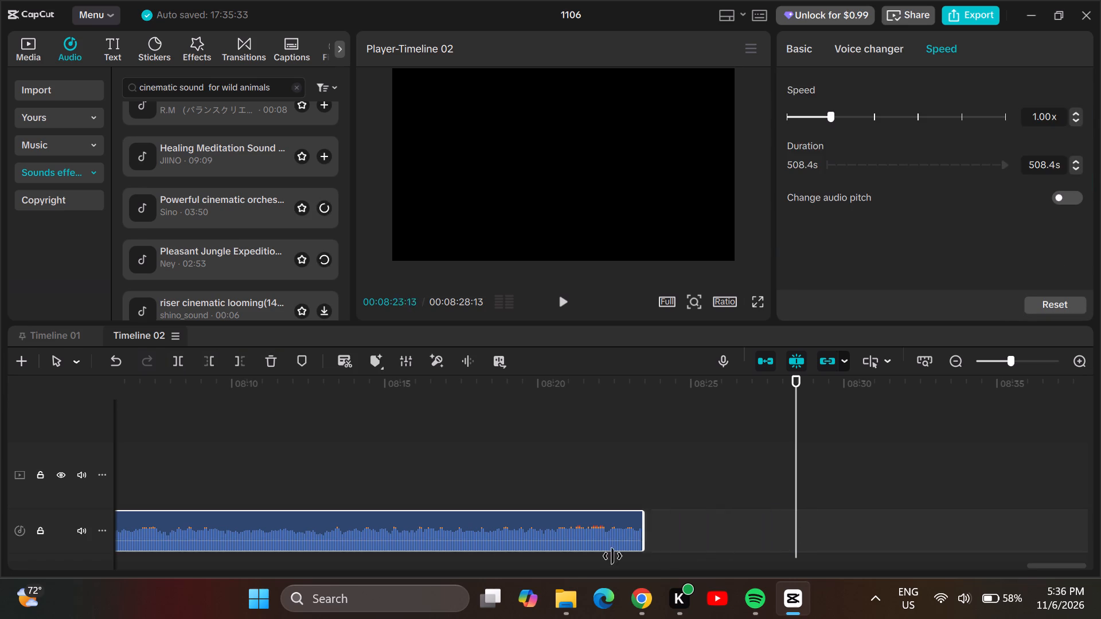
{"action": "left_click_drag", "start_coordinate": [612, 556], "coordinate": [306, 553]}
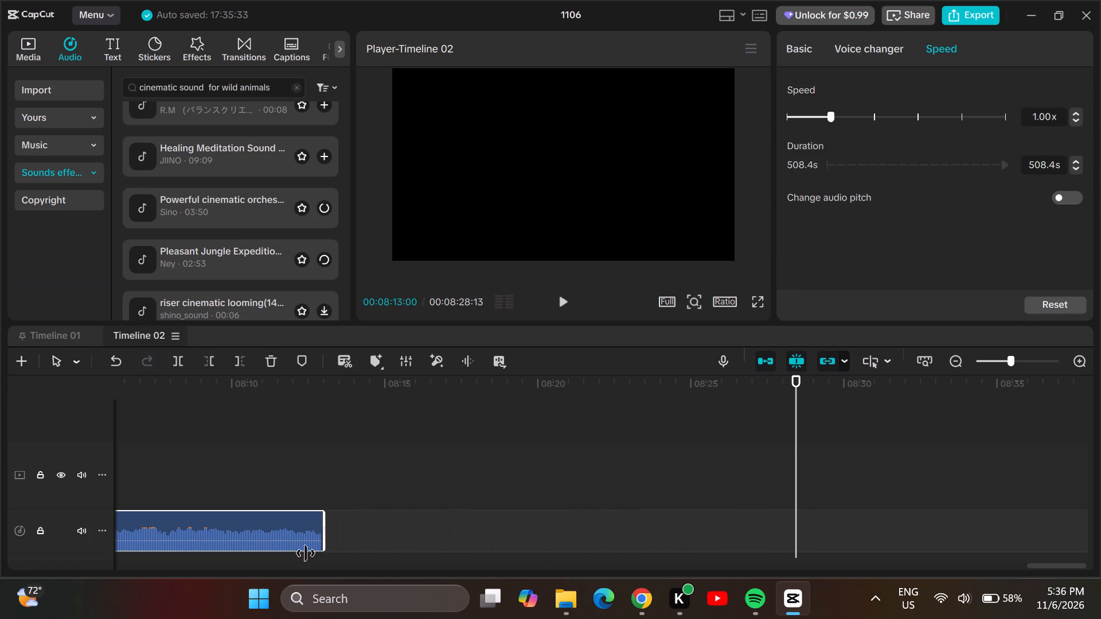
{"action": "left_click_drag", "start_coordinate": [306, 553], "coordinate": [27, 553]}
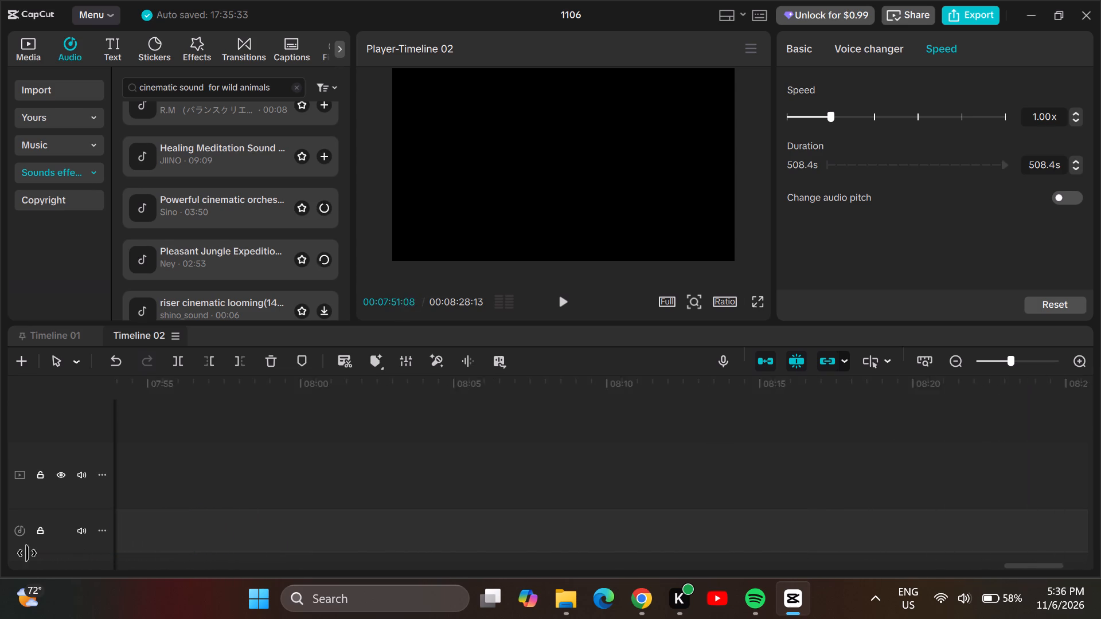
{"action": "left_click_drag", "start_coordinate": [27, 553], "coordinate": [173, 543]}
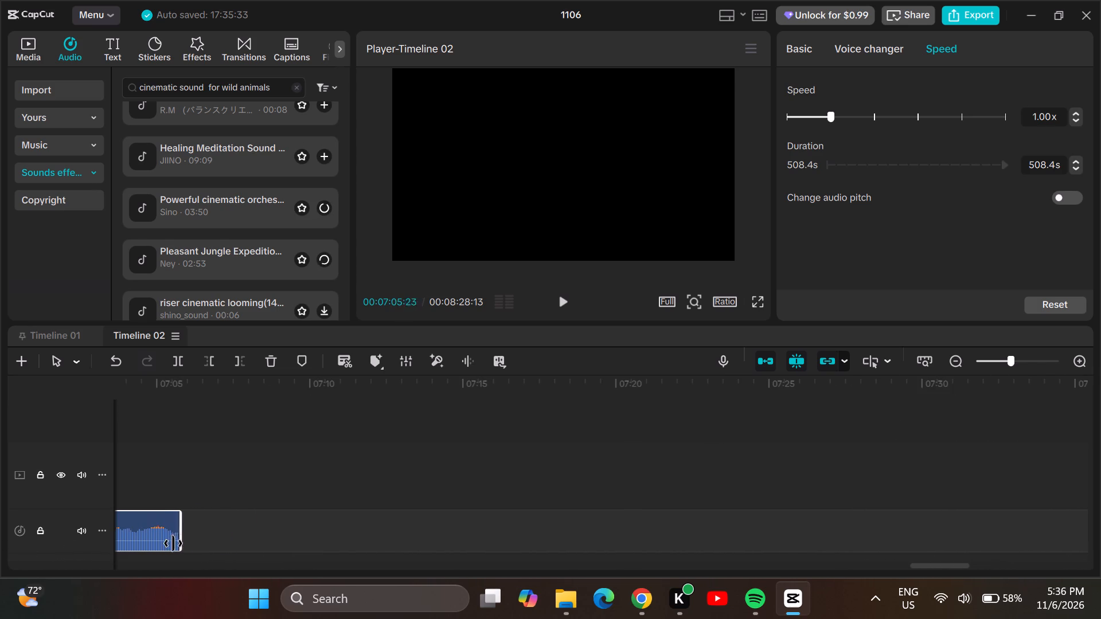
{"action": "left_click_drag", "start_coordinate": [173, 543], "coordinate": [122, 540]}
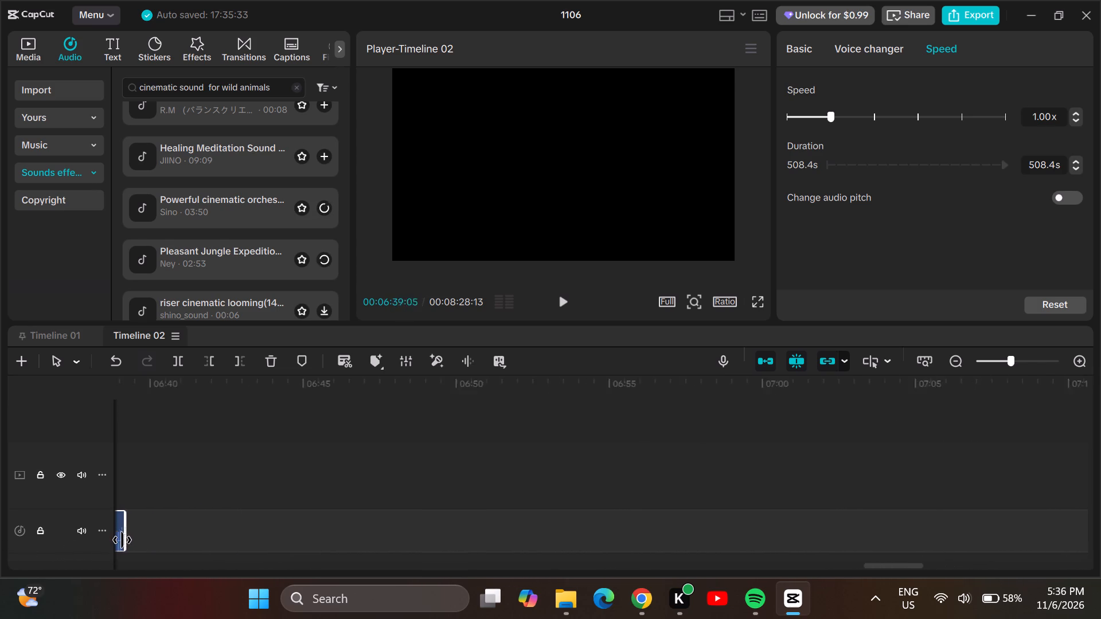
{"action": "left_click_drag", "start_coordinate": [122, 540], "coordinate": [118, 546]}
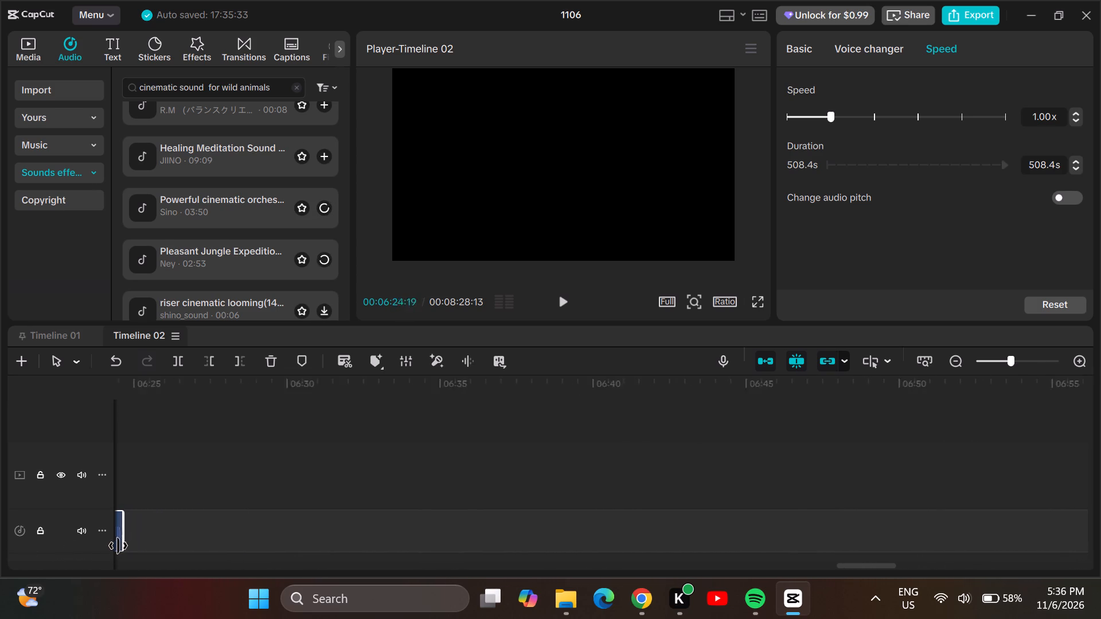
{"action": "left_click_drag", "start_coordinate": [118, 546], "coordinate": [117, 546]}
{"action": "left_click", "coordinate": [117, 546]}
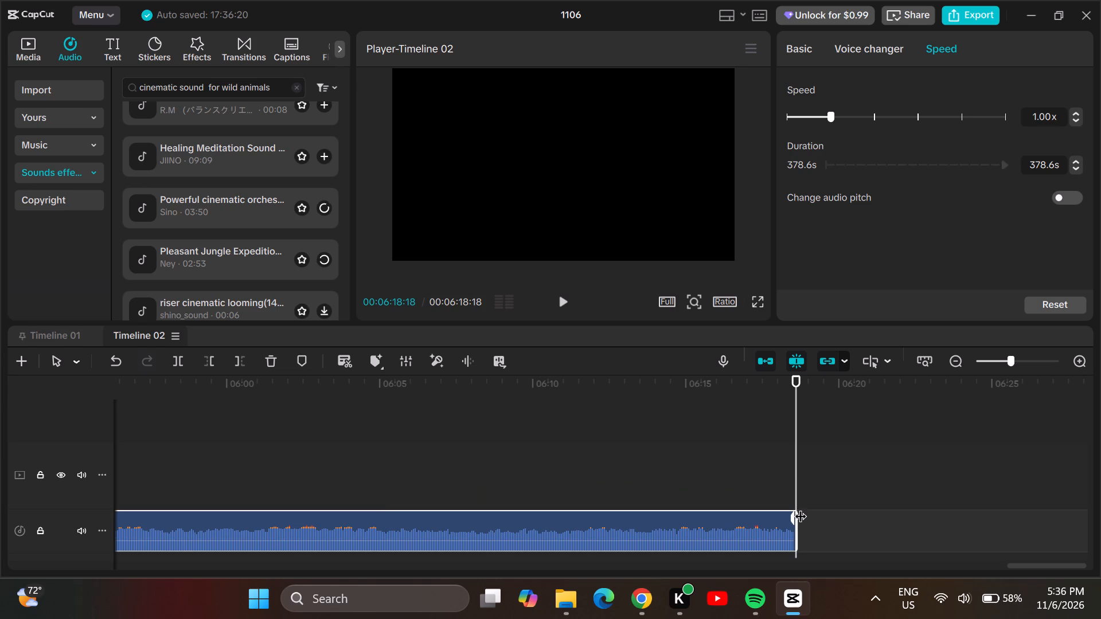
Trim the end of the Healing Meditation Sound back to 00:00:10:01, in line with the end of the 1104 (3)(1) video.
{"action": "left_click_drag", "start_coordinate": [795, 521], "coordinate": [673, 540]}
{"action": "left_click_drag", "start_coordinate": [673, 540], "coordinate": [680, 539]}
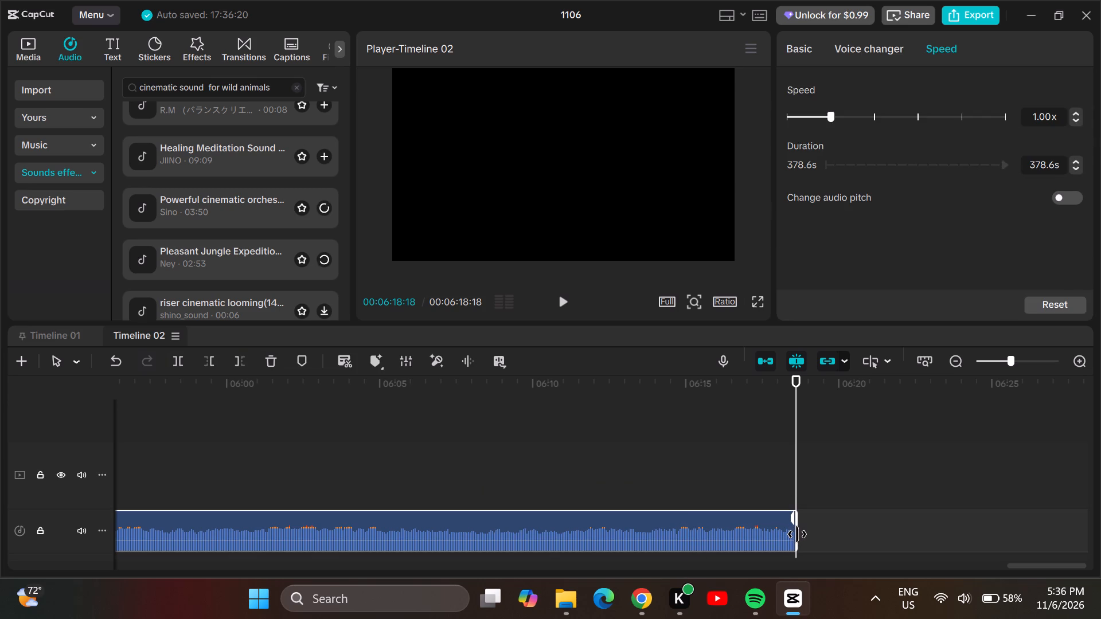
{"action": "left_click_drag", "start_coordinate": [799, 536], "coordinate": [201, 536]}
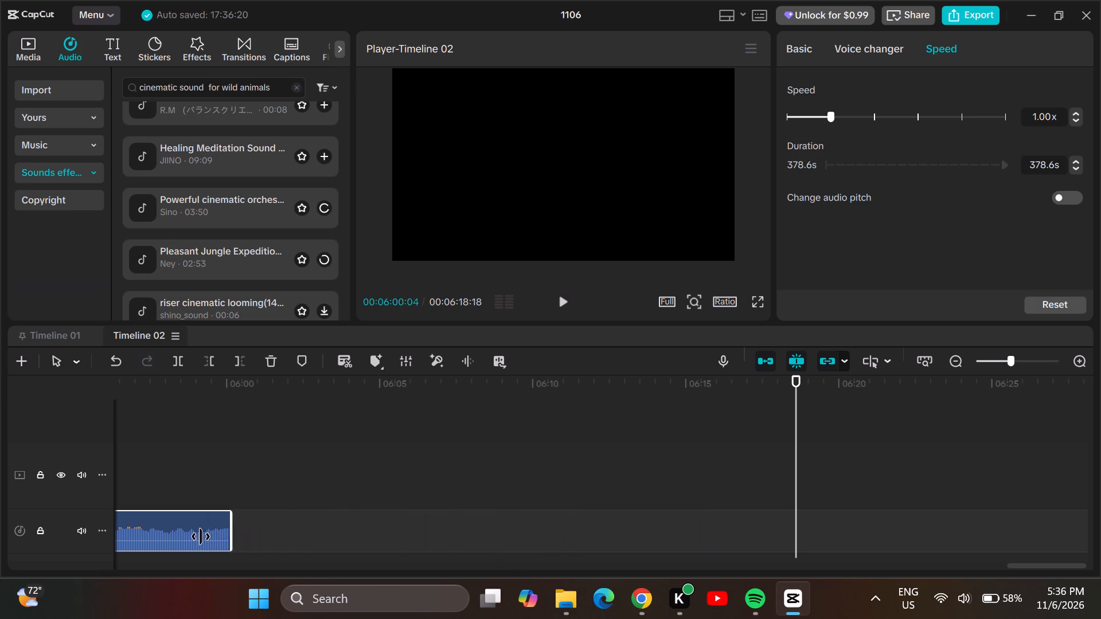
{"action": "left_click_drag", "start_coordinate": [201, 536], "coordinate": [217, 519]}
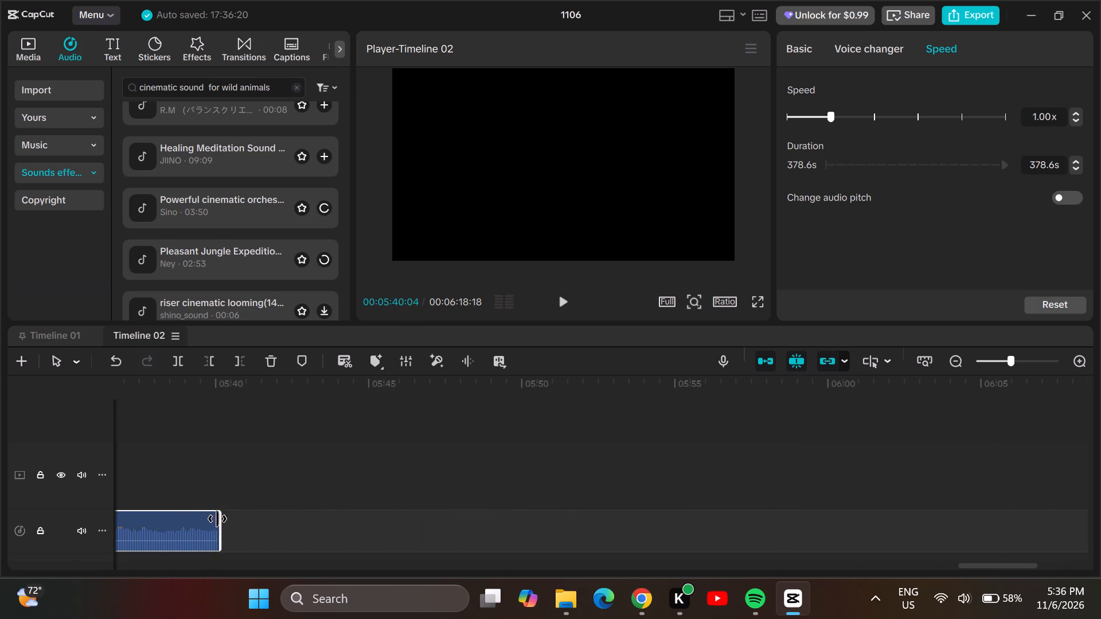
{"action": "left_click_drag", "start_coordinate": [217, 519], "coordinate": [204, 539]}
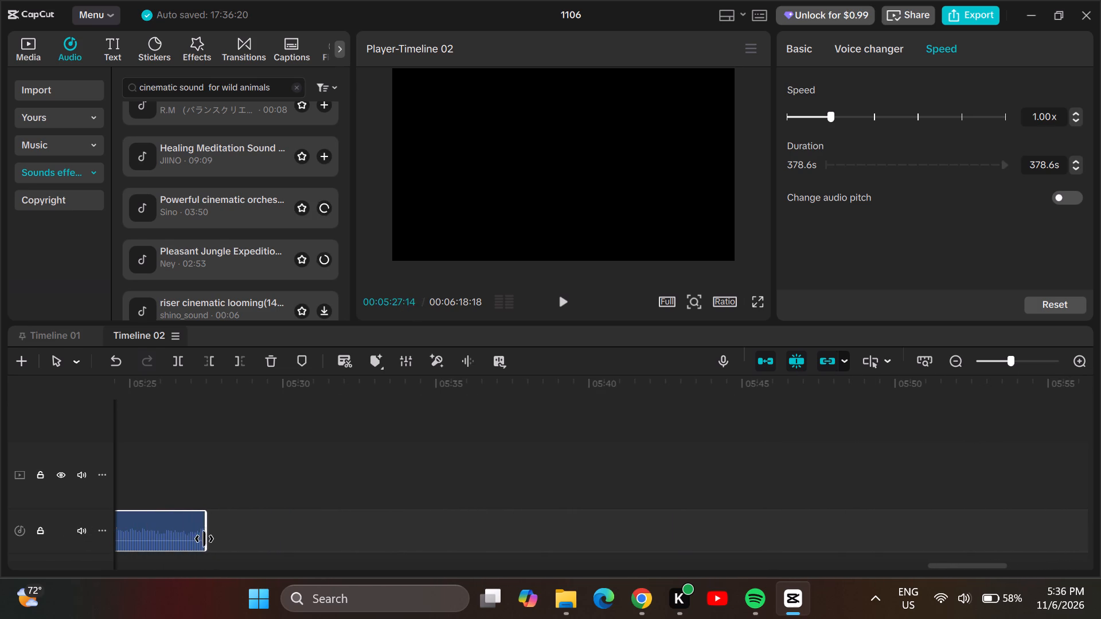
{"action": "left_click_drag", "start_coordinate": [204, 539], "coordinate": [128, 540]}
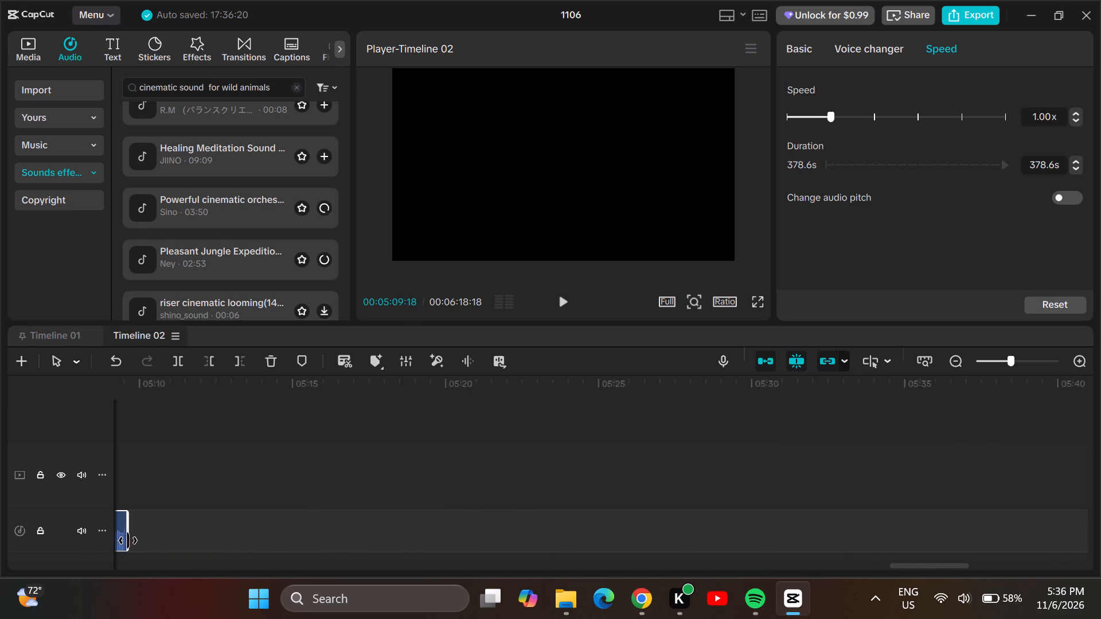
{"action": "left_click_drag", "start_coordinate": [128, 540], "coordinate": [135, 541]}
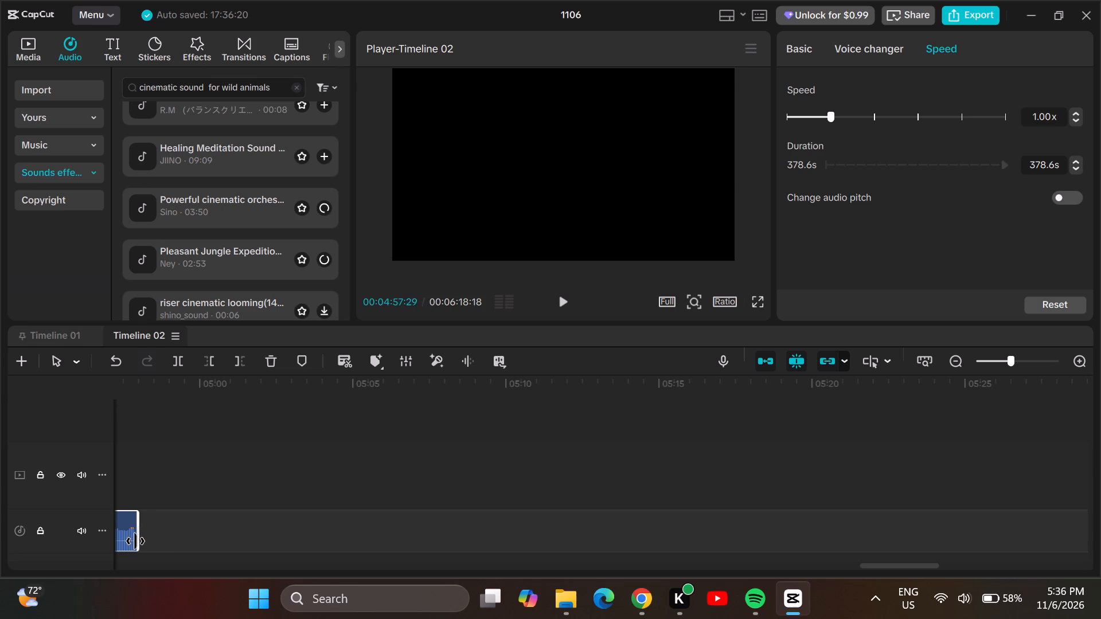
{"action": "left_click_drag", "start_coordinate": [135, 541], "coordinate": [134, 539]}
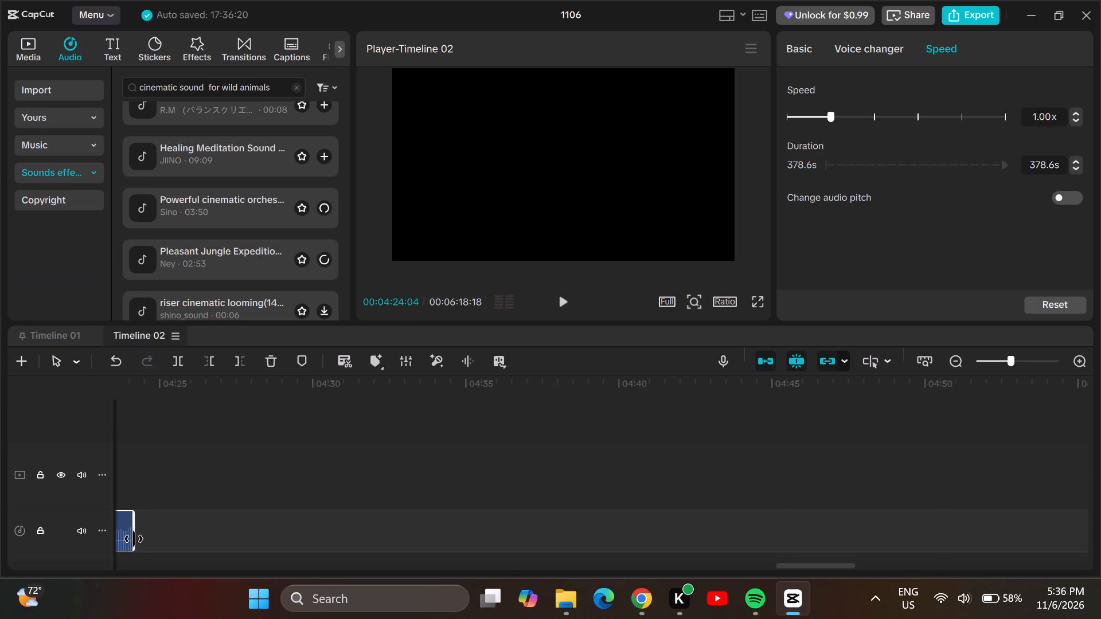
{"action": "left_click_drag", "start_coordinate": [134, 539], "coordinate": [136, 540]}
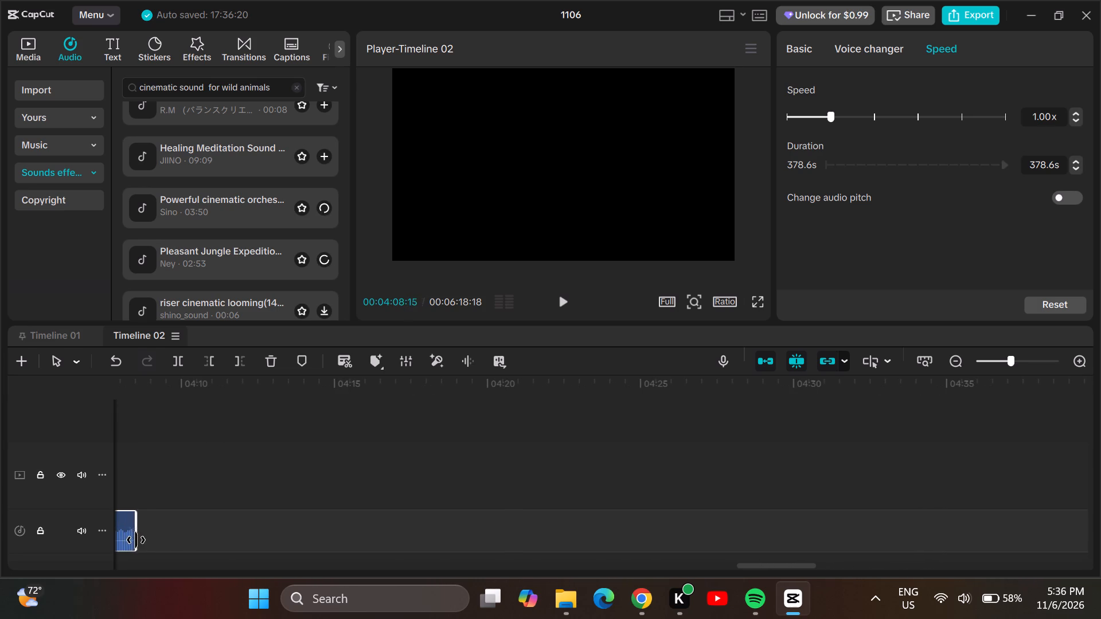
{"action": "left_click_drag", "start_coordinate": [136, 540], "coordinate": [123, 539]}
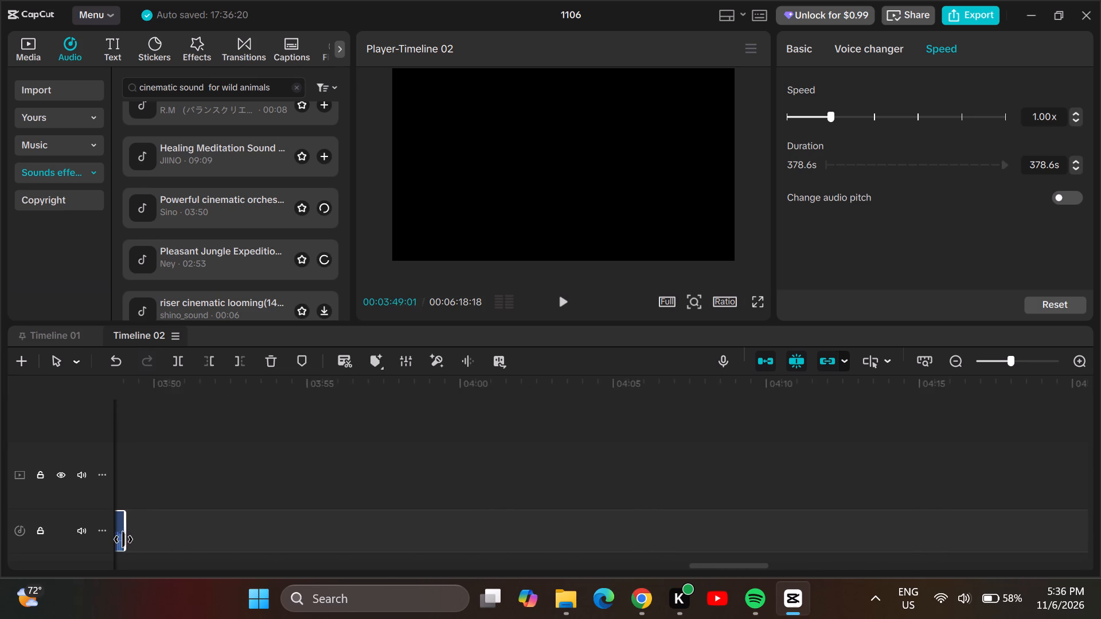
{"action": "left_click_drag", "start_coordinate": [123, 539], "coordinate": [135, 538]}
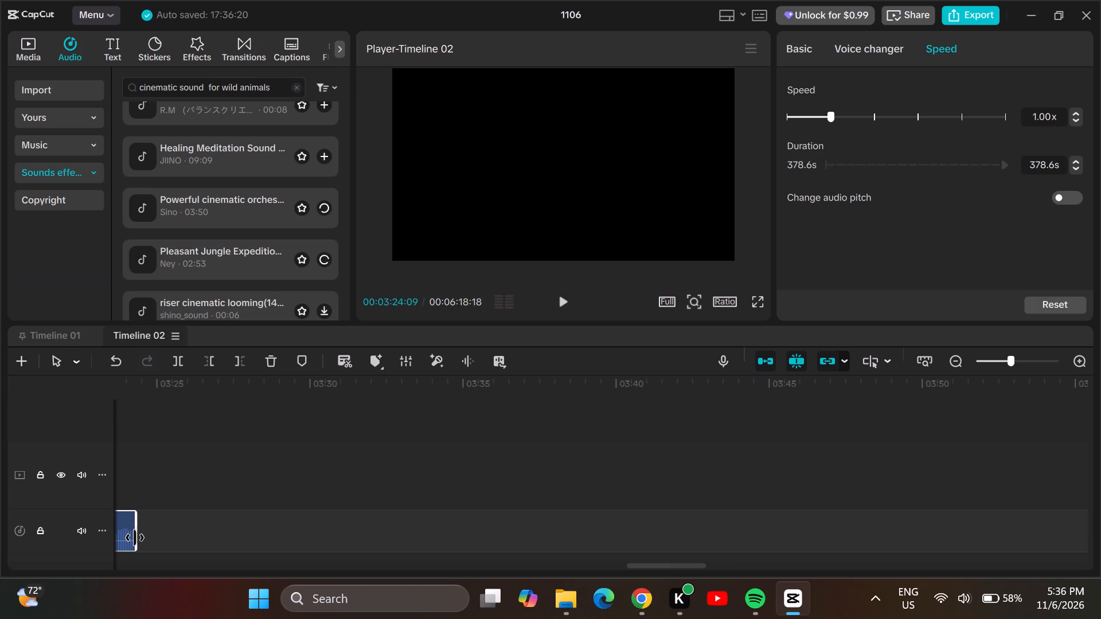
{"action": "left_click_drag", "start_coordinate": [135, 538], "coordinate": [125, 536]}
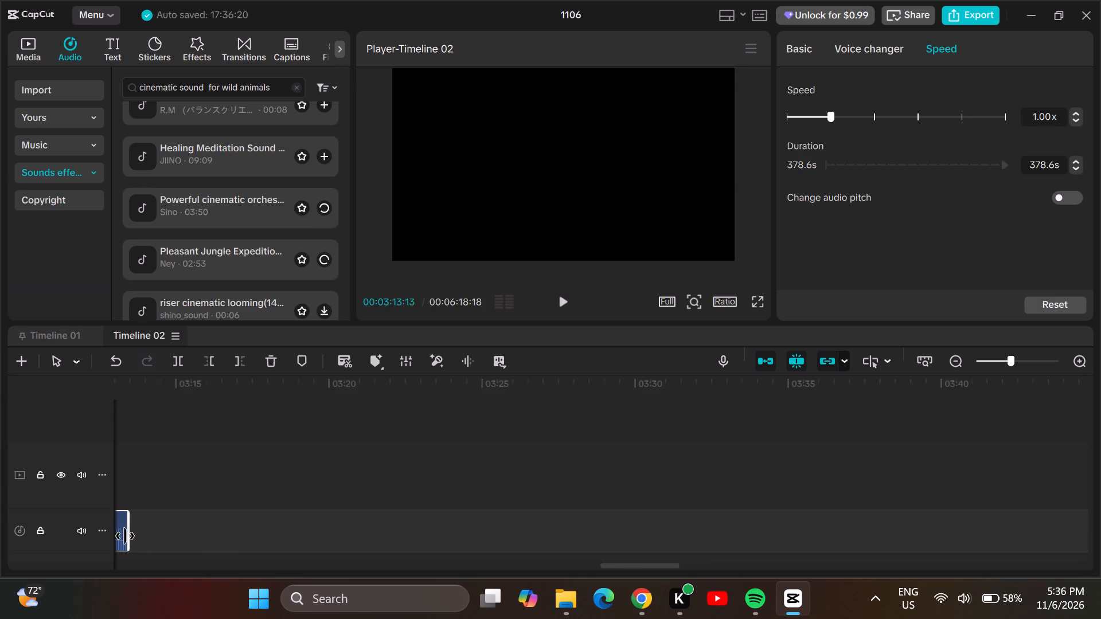
{"action": "left_click_drag", "start_coordinate": [125, 536], "coordinate": [128, 535]}
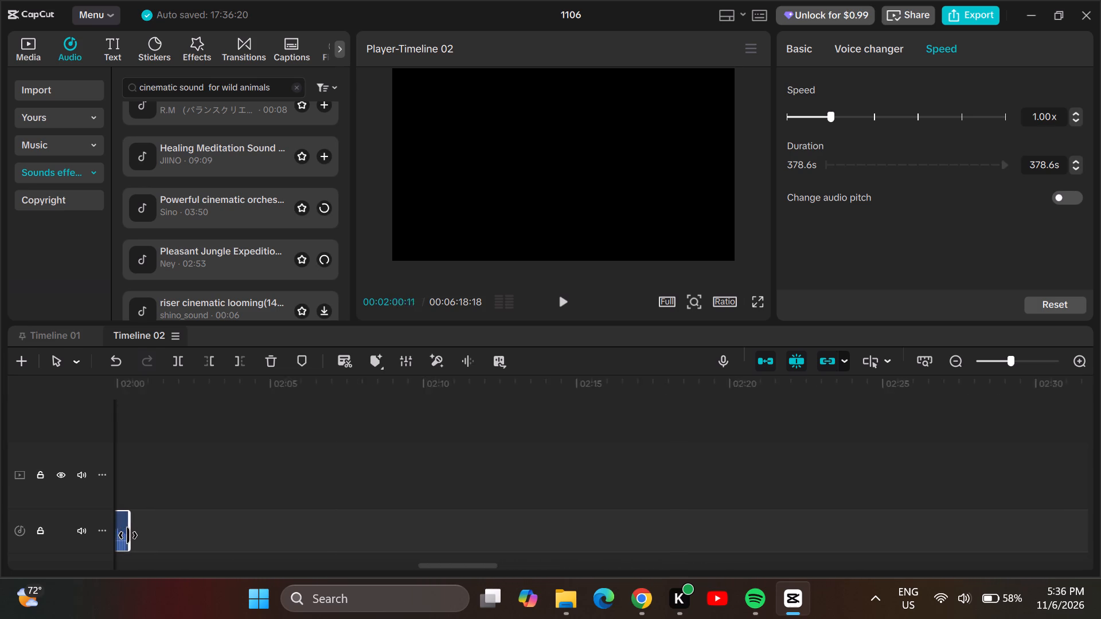
{"action": "left_click_drag", "start_coordinate": [128, 535], "coordinate": [123, 535]}
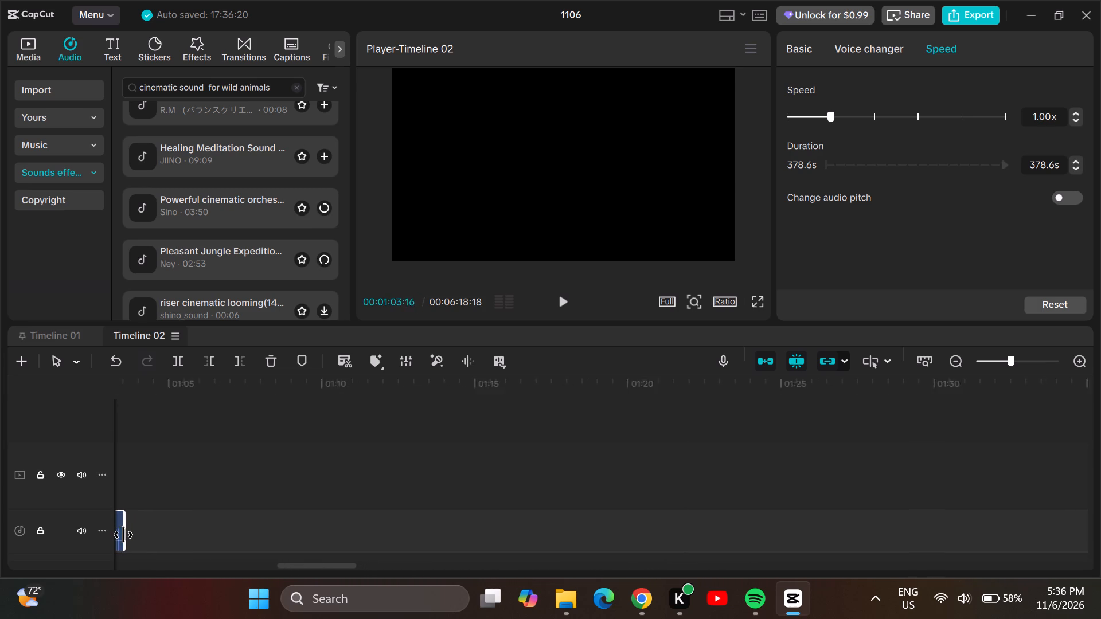
{"action": "left_click_drag", "start_coordinate": [123, 535], "coordinate": [126, 534]}
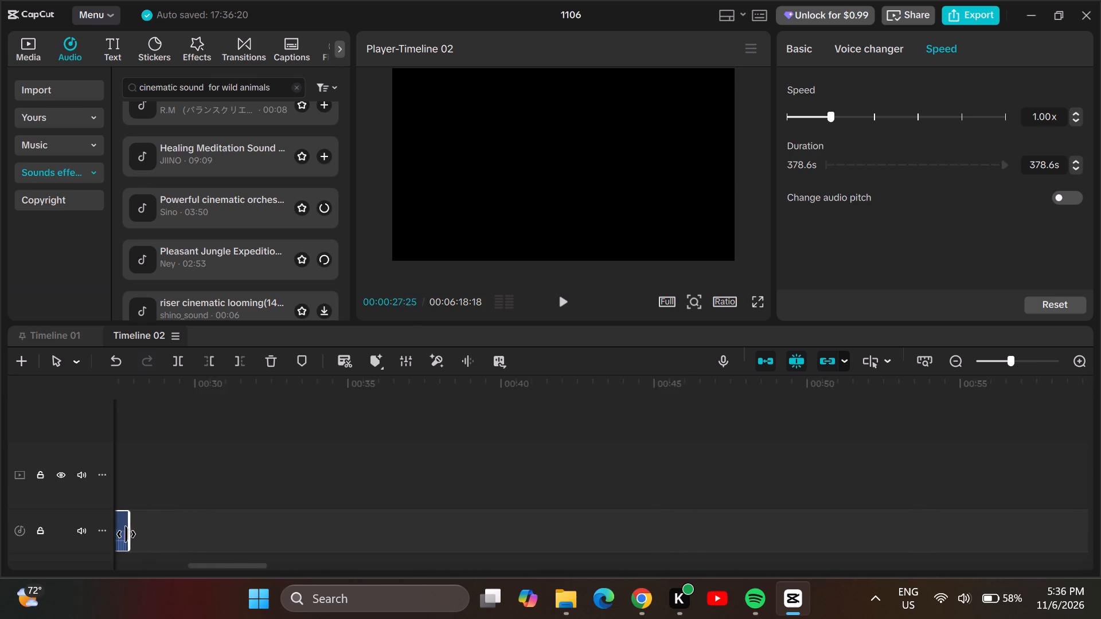
{"action": "left_click_drag", "start_coordinate": [126, 534], "coordinate": [131, 534]}
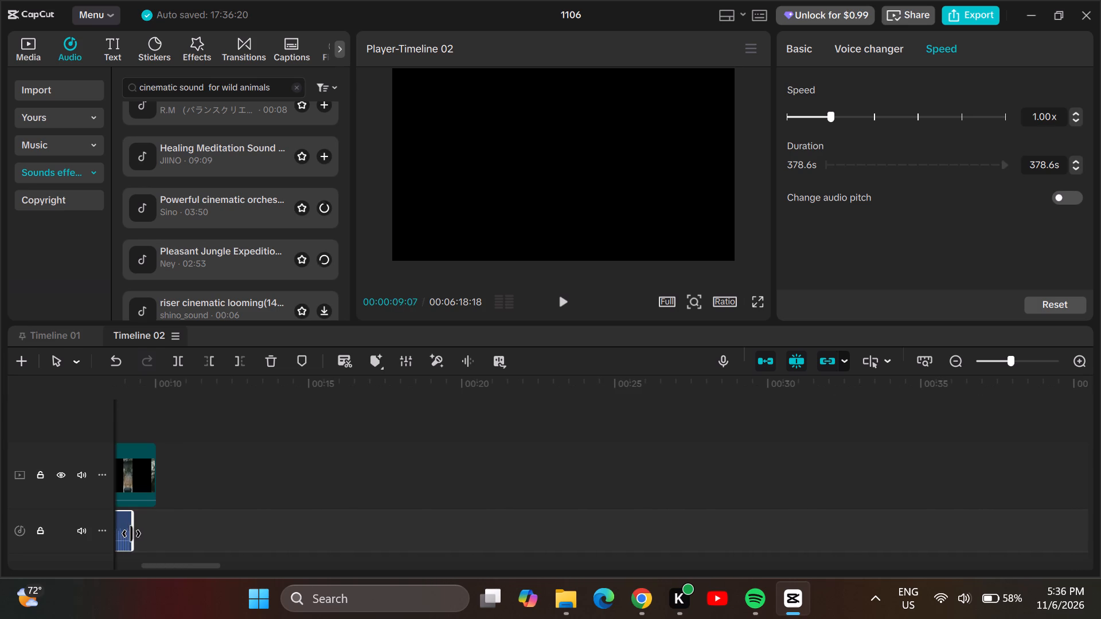
{"action": "left_click_drag", "start_coordinate": [131, 534], "coordinate": [152, 534]}
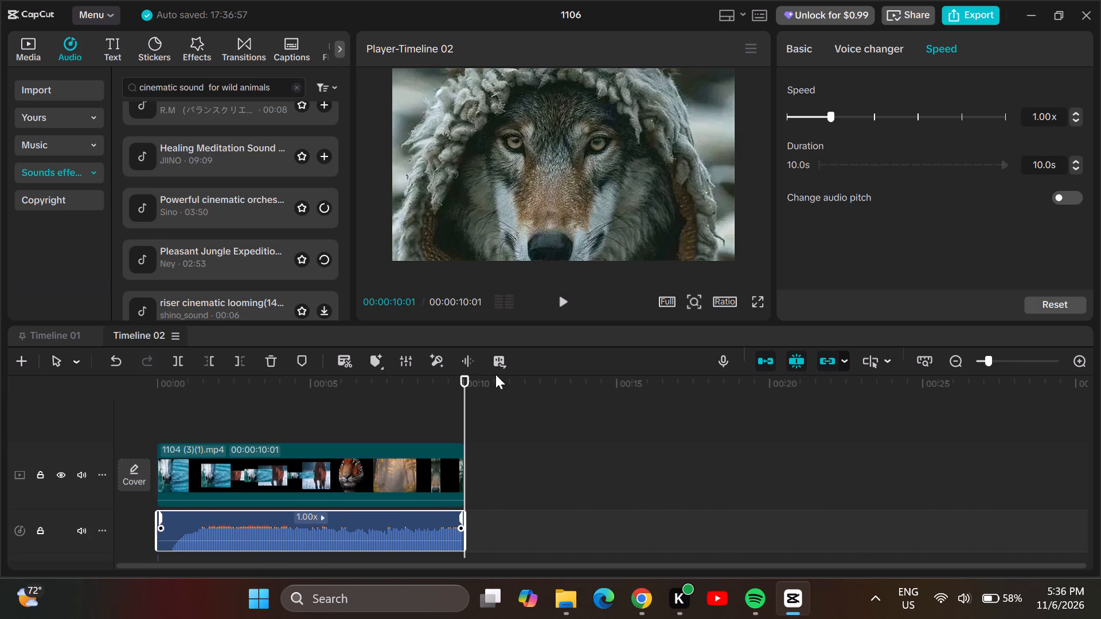
Play Timeline 02 to check the video with its trimmed soundtrack.
{"action": "left_click", "coordinate": [568, 300]}
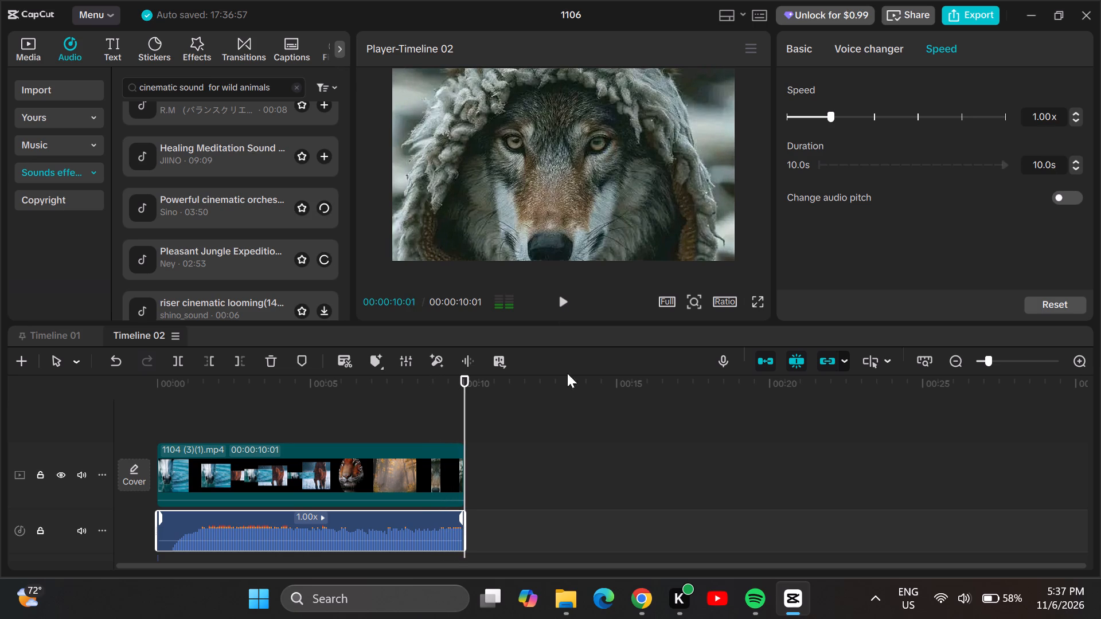
Extend the end of the Healing Meditation Sound slightly past the video's end, for a duration of about 10.4 s.
{"action": "left_click", "coordinate": [467, 530]}
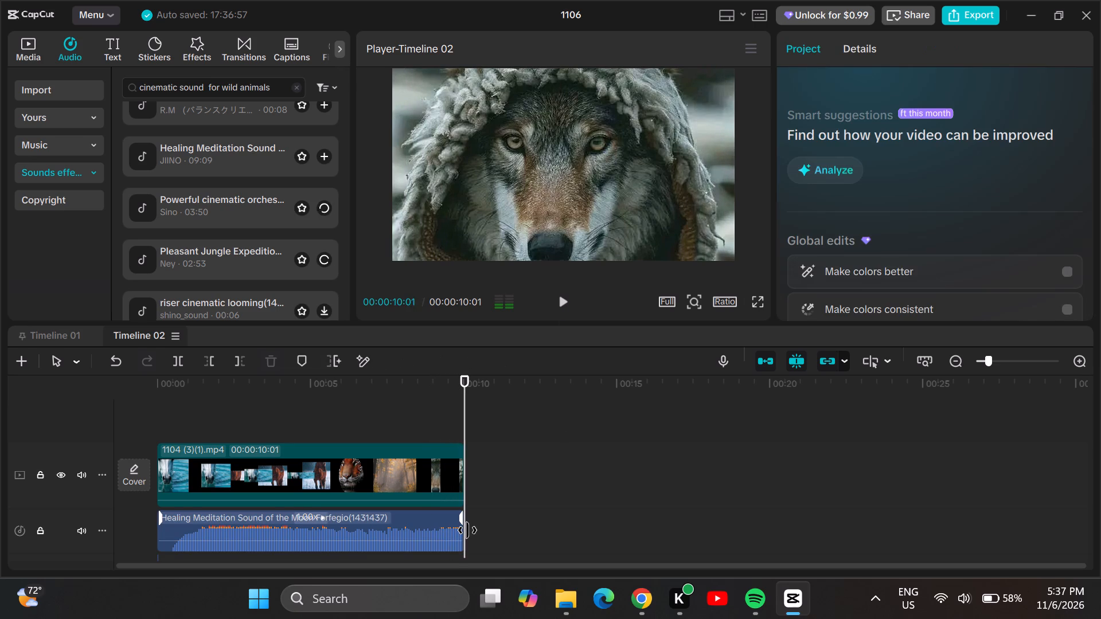
{"action": "left_click", "coordinate": [452, 528]}
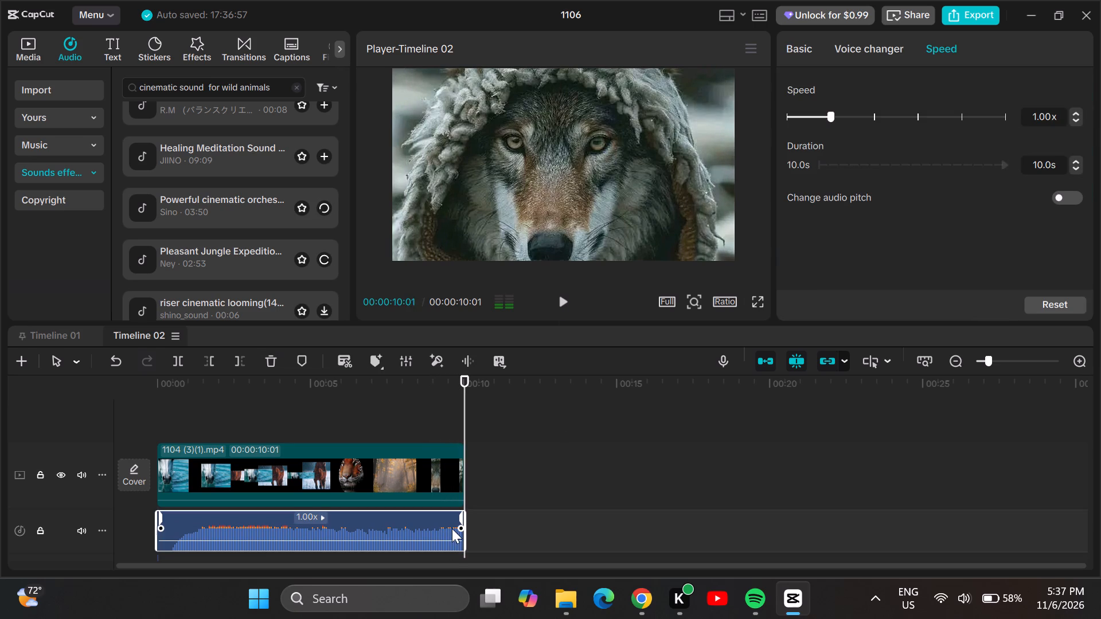
{"action": "left_click", "coordinate": [464, 526]}
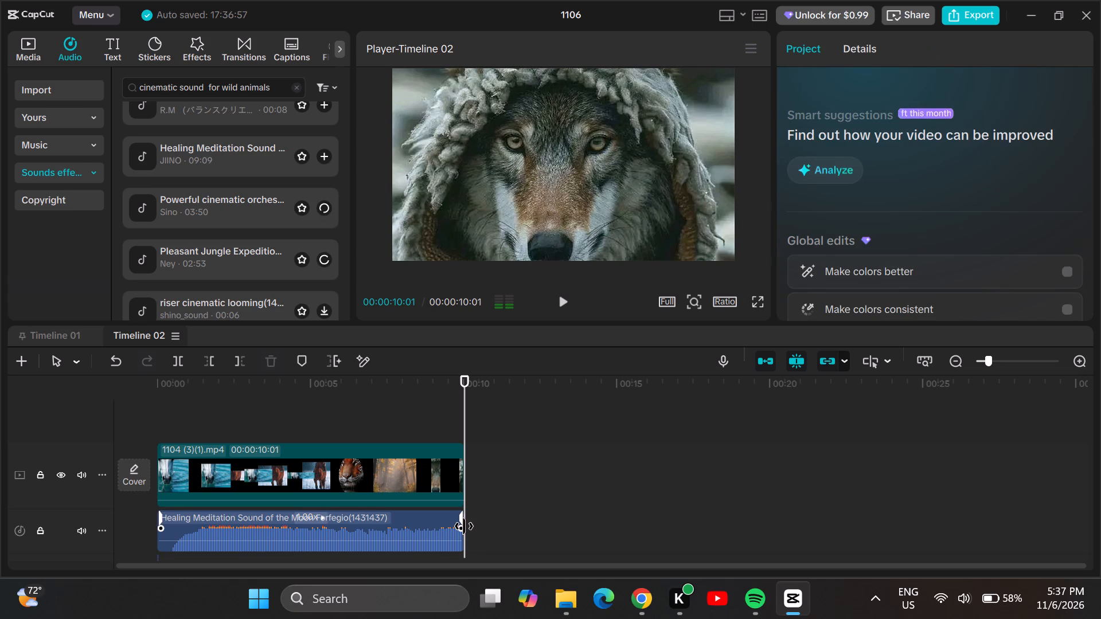
{"action": "left_click", "coordinate": [428, 541]}
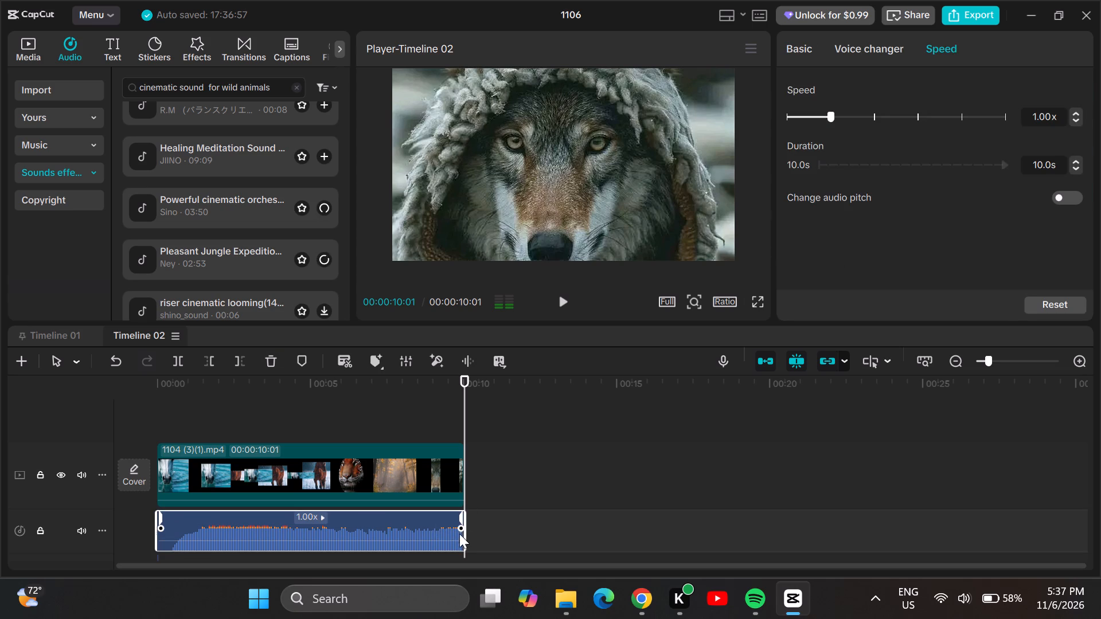
{"action": "left_click_drag", "start_coordinate": [466, 531], "coordinate": [477, 532]}
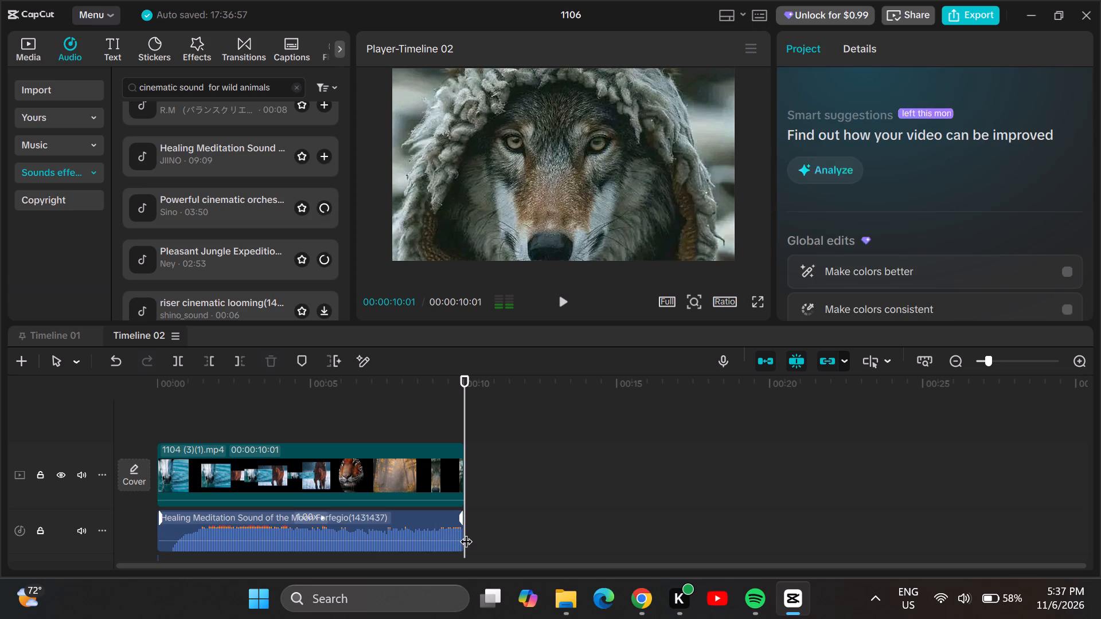
{"action": "left_click", "coordinate": [438, 532]}
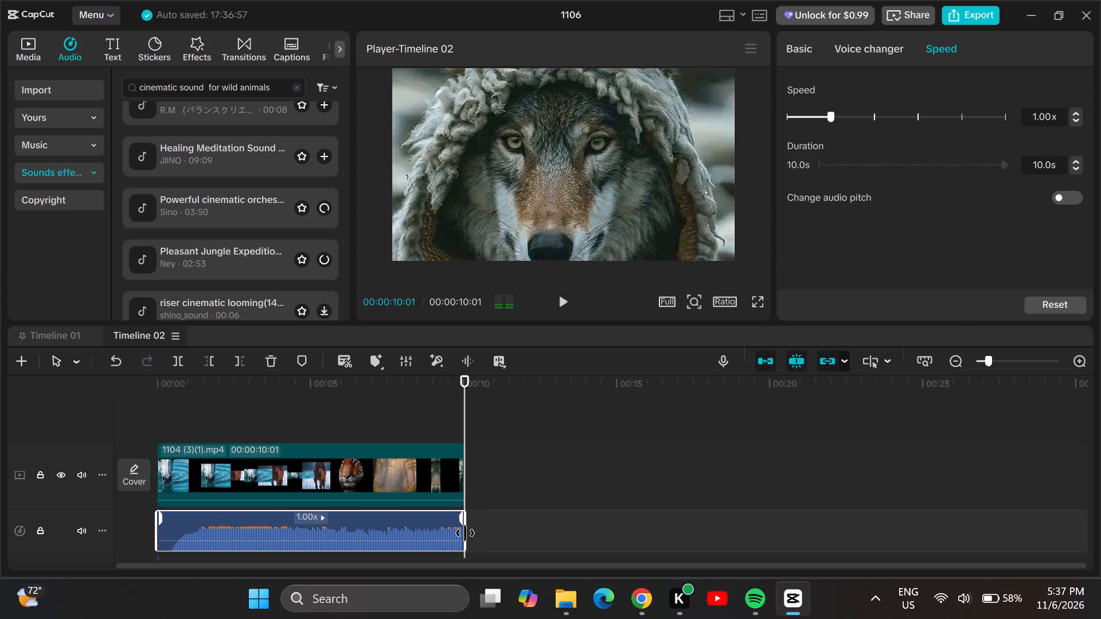
{"action": "left_click_drag", "start_coordinate": [464, 531], "coordinate": [479, 534]}
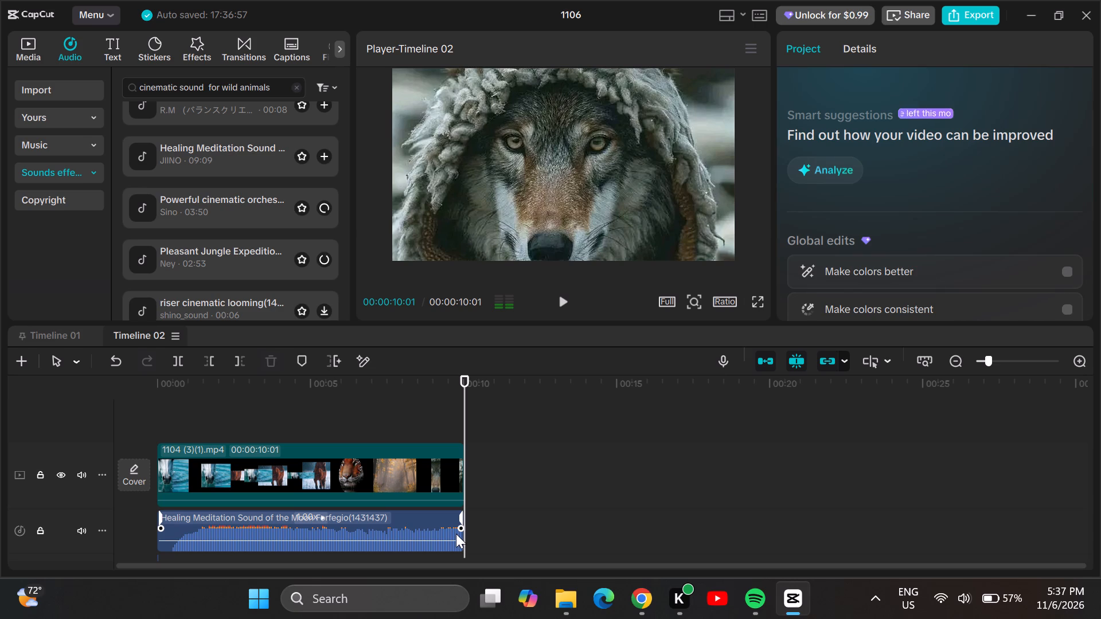
{"action": "left_click", "coordinate": [456, 534]}
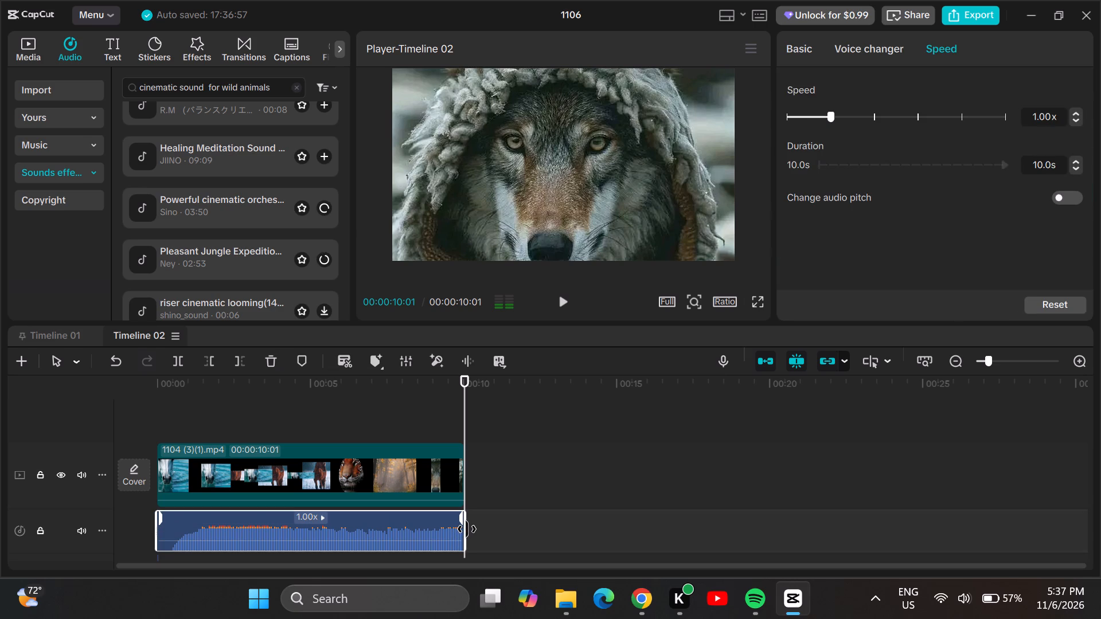
{"action": "left_click_drag", "start_coordinate": [467, 529], "coordinate": [482, 534]}
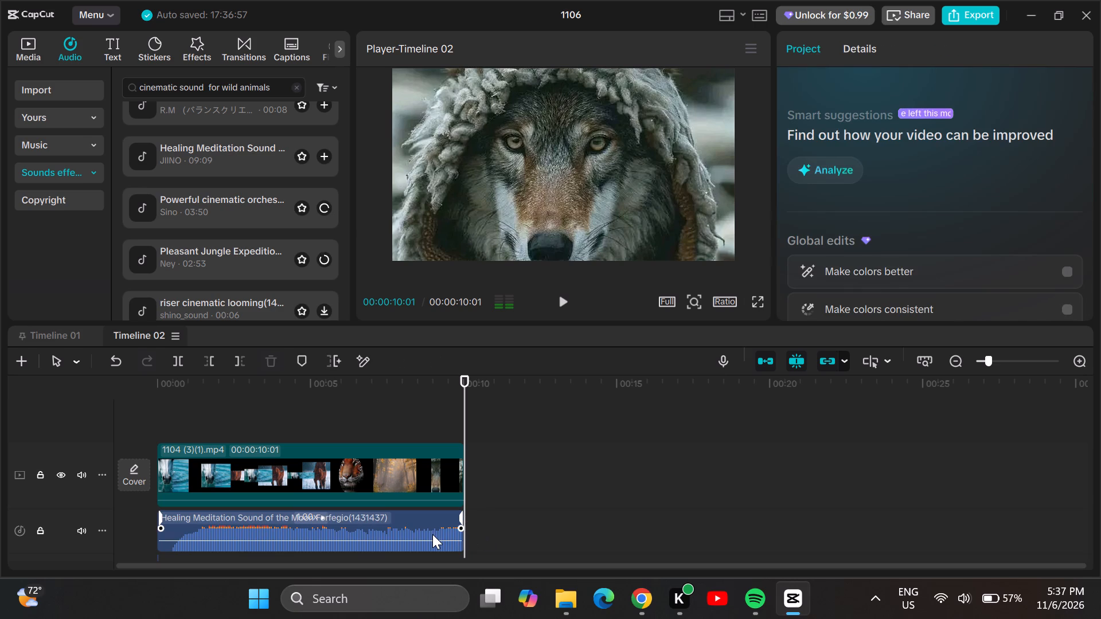
{"action": "left_click", "coordinate": [432, 534]}
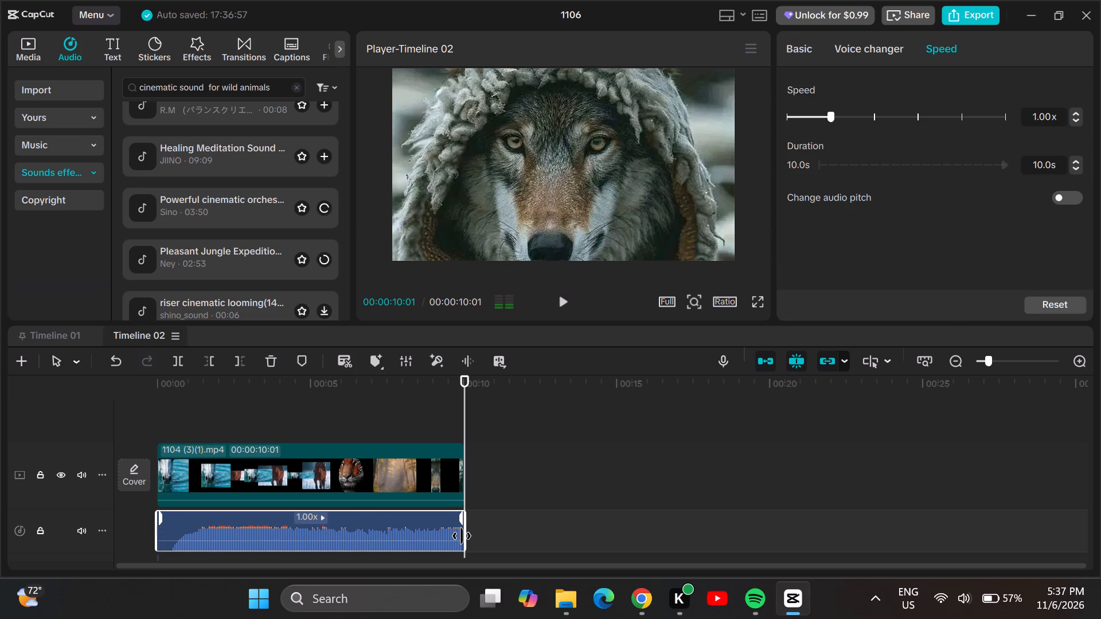
{"action": "left_click_drag", "start_coordinate": [462, 536], "coordinate": [474, 536]}
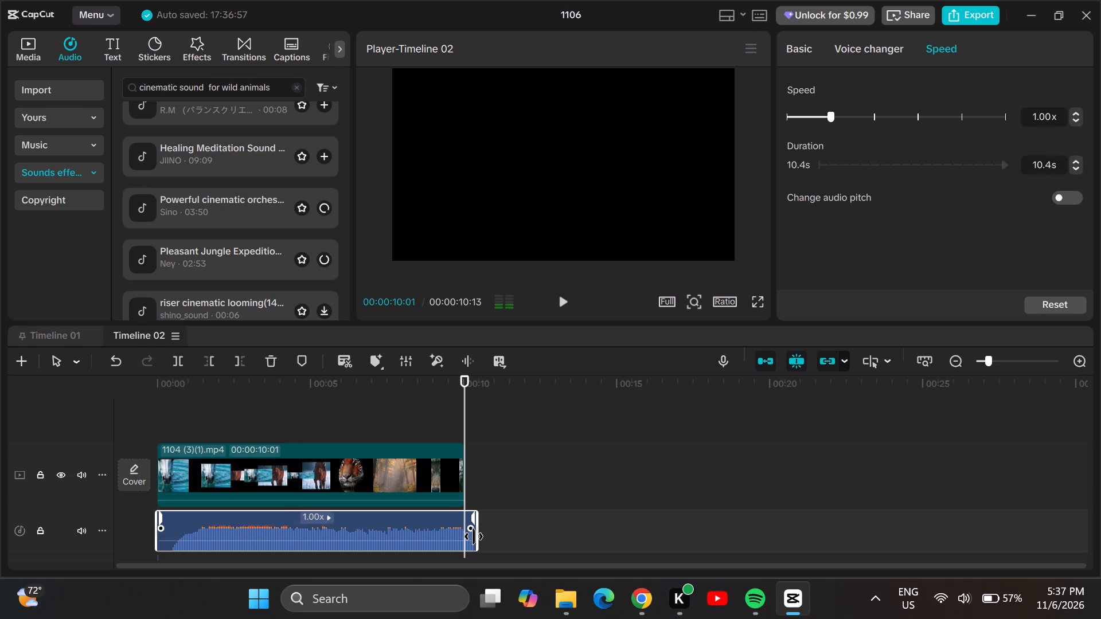
Play Timeline 02 to its end, and replay it to check the video with the extended soundtrack.
{"action": "left_click", "coordinate": [564, 298]}
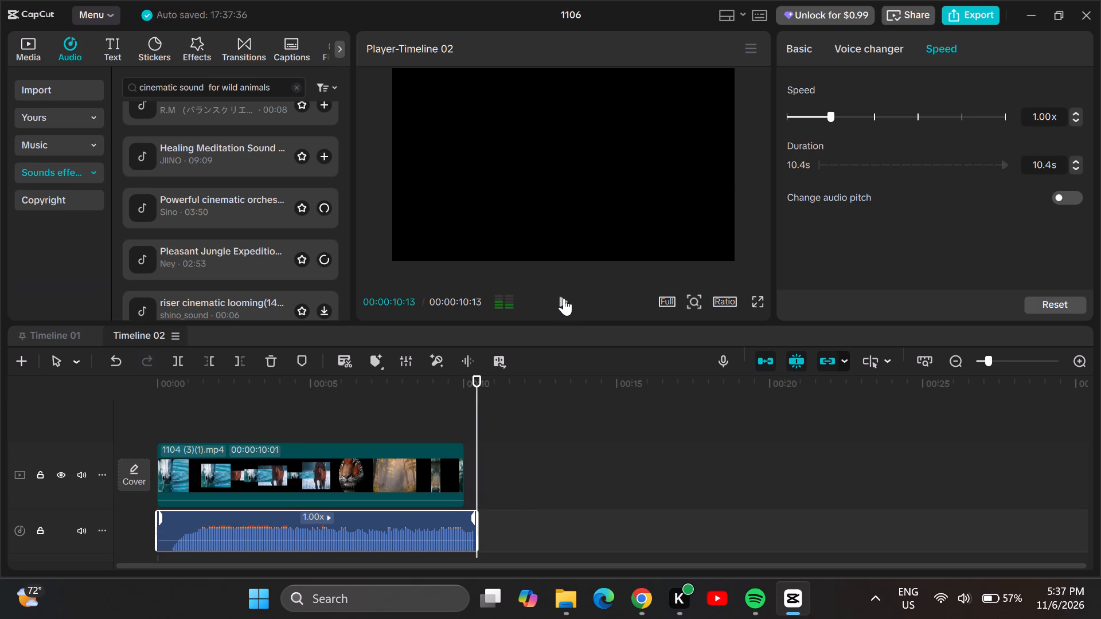
{"action": "left_click", "coordinate": [564, 298]}
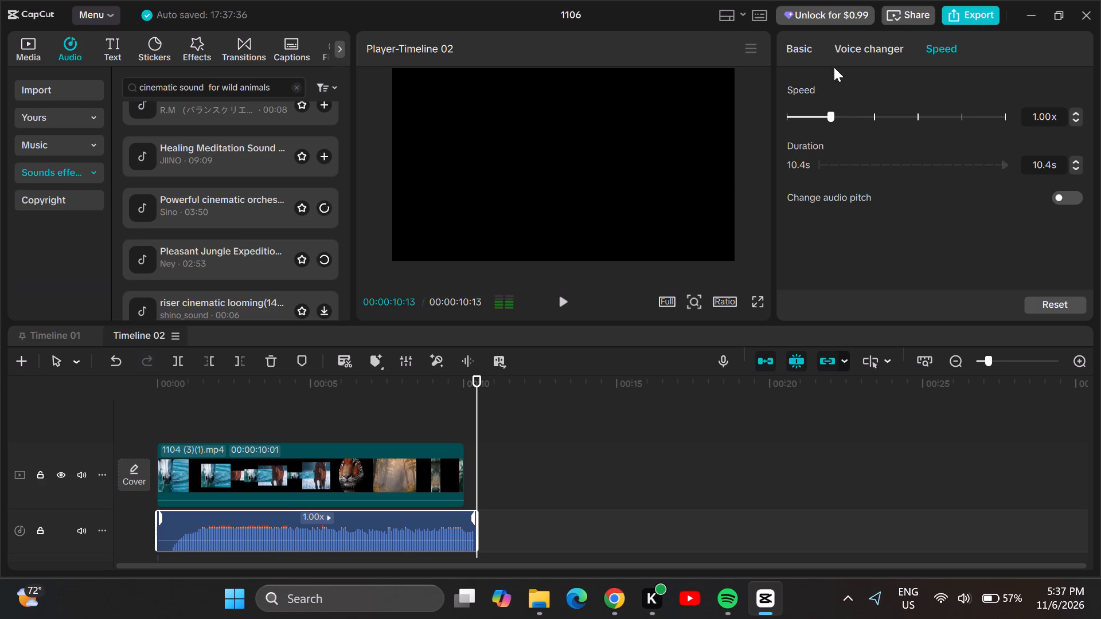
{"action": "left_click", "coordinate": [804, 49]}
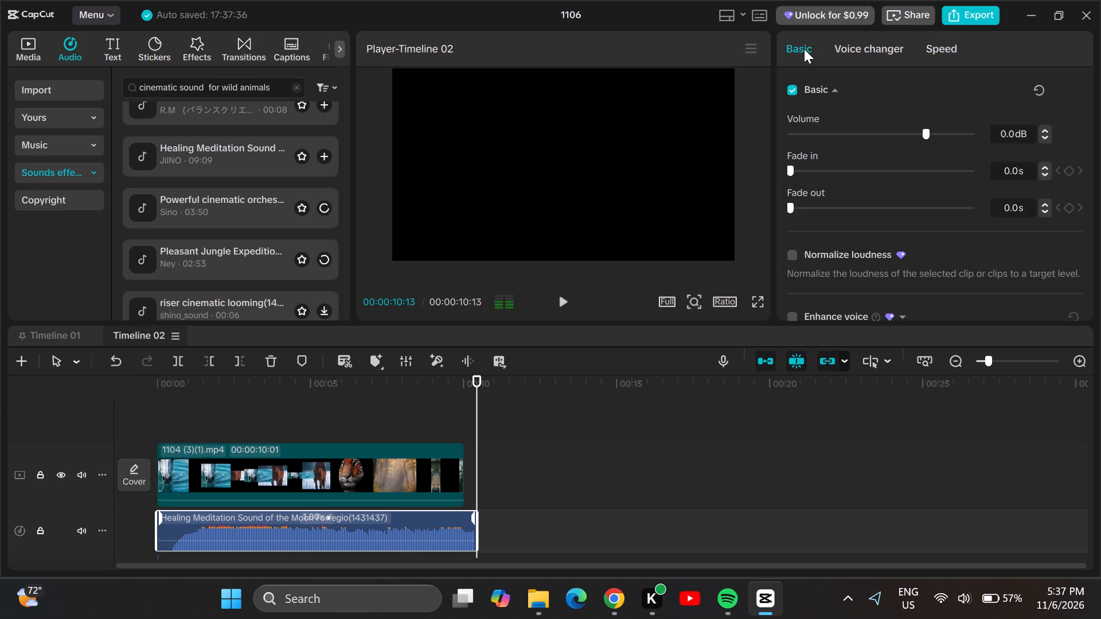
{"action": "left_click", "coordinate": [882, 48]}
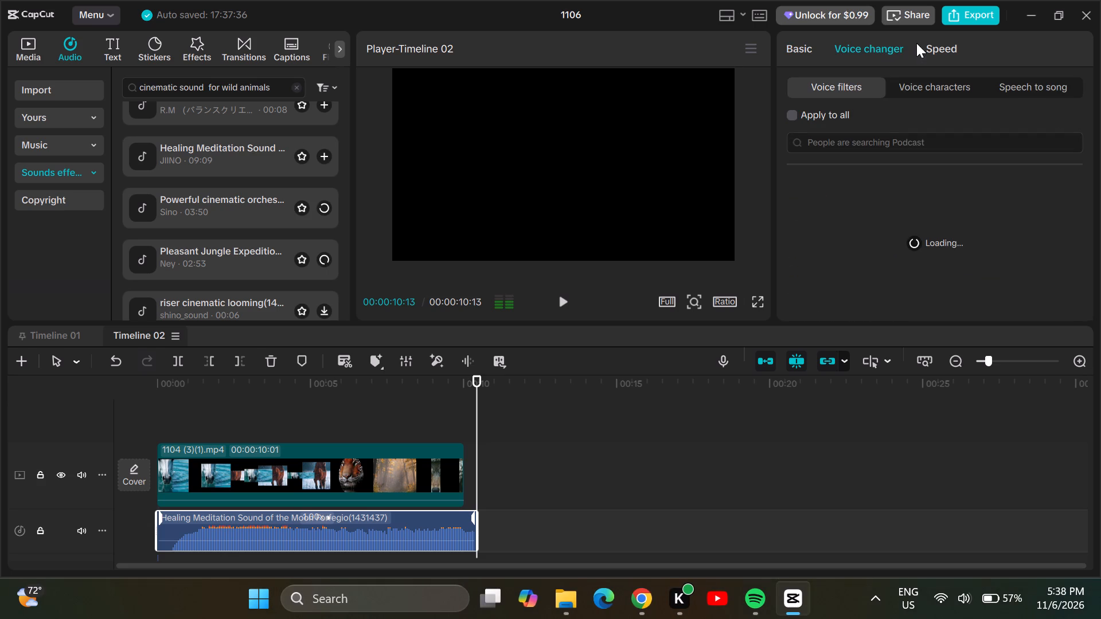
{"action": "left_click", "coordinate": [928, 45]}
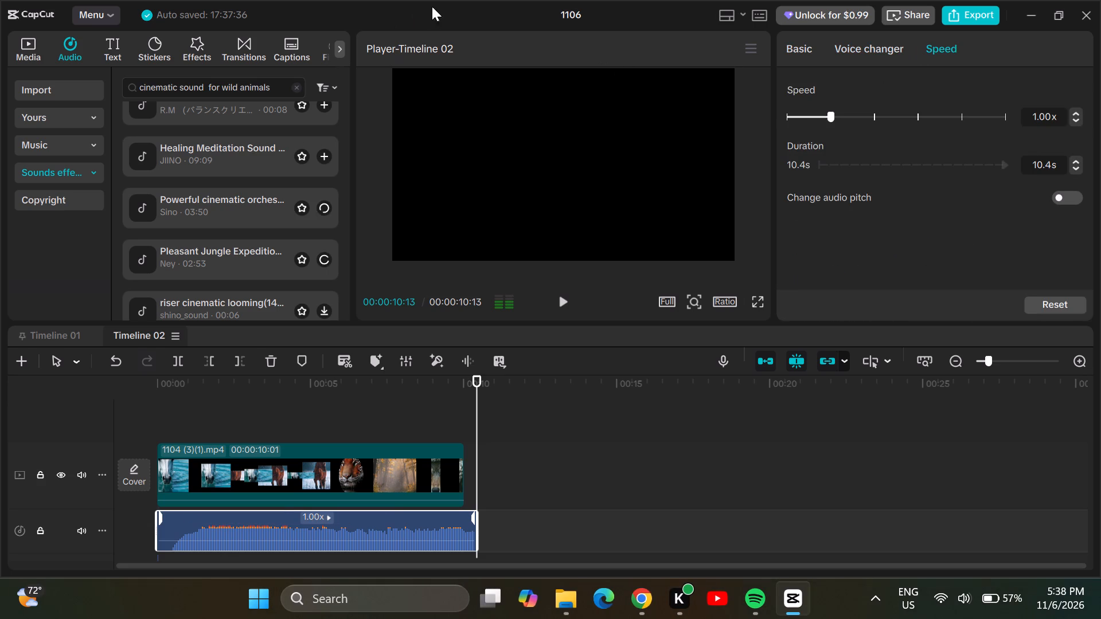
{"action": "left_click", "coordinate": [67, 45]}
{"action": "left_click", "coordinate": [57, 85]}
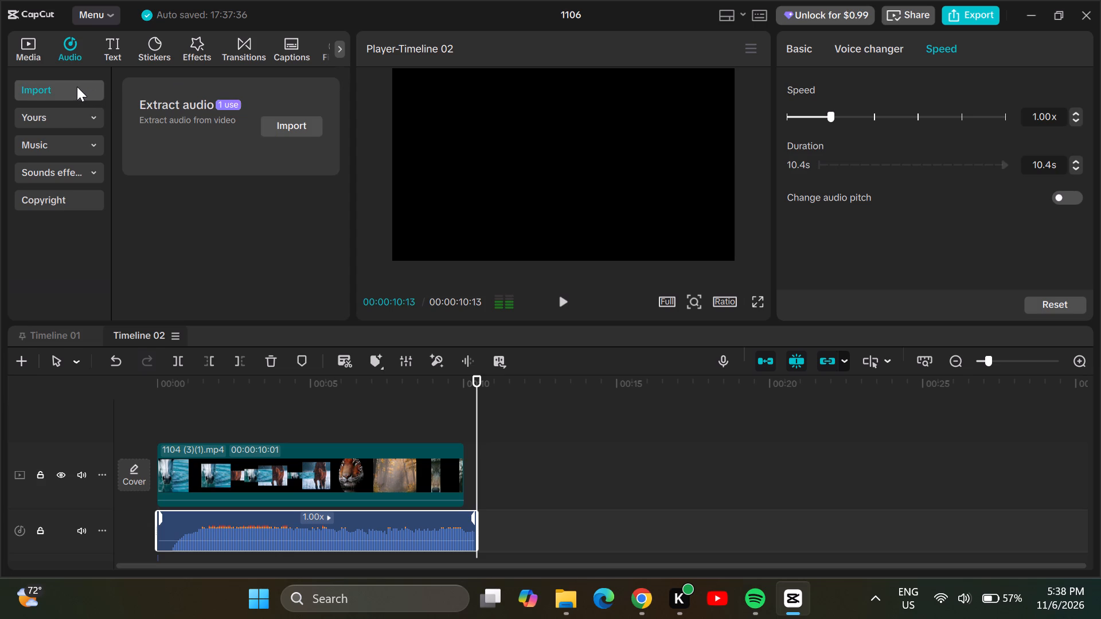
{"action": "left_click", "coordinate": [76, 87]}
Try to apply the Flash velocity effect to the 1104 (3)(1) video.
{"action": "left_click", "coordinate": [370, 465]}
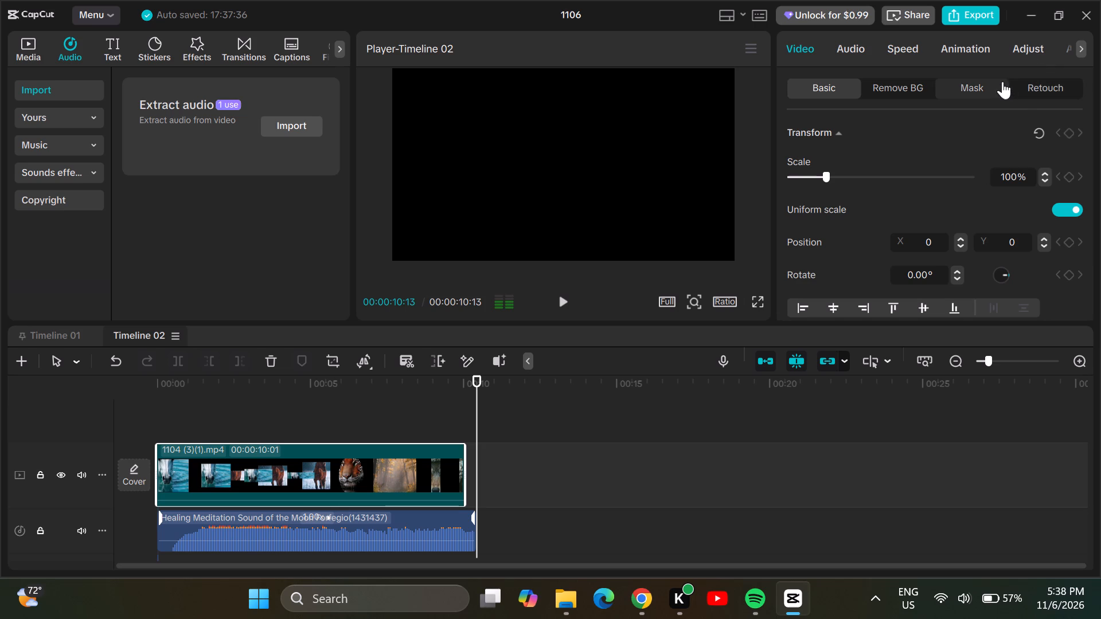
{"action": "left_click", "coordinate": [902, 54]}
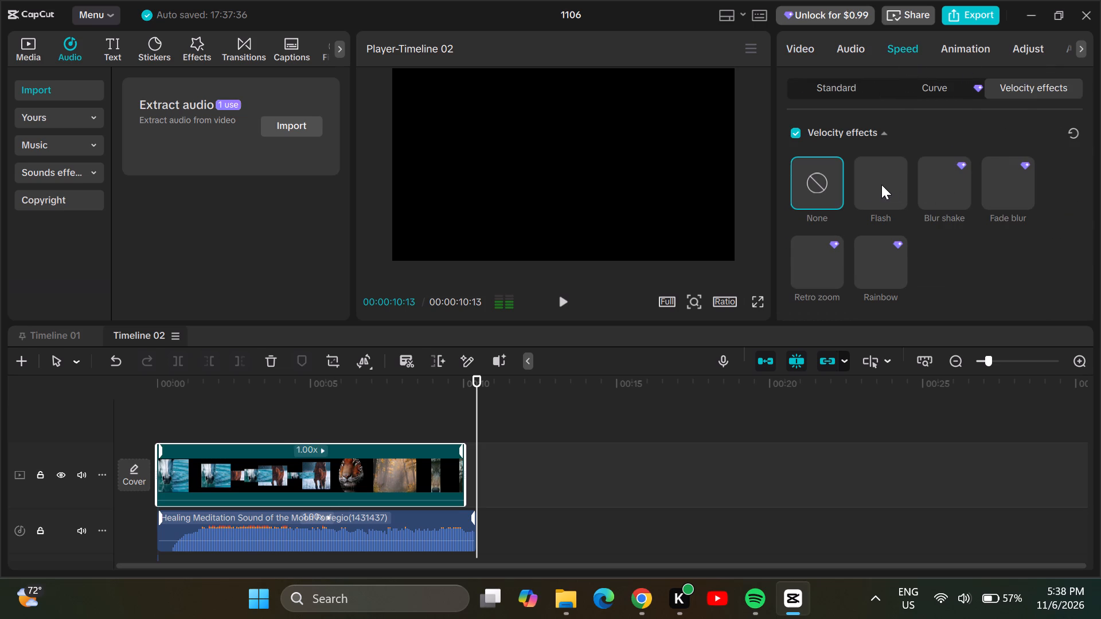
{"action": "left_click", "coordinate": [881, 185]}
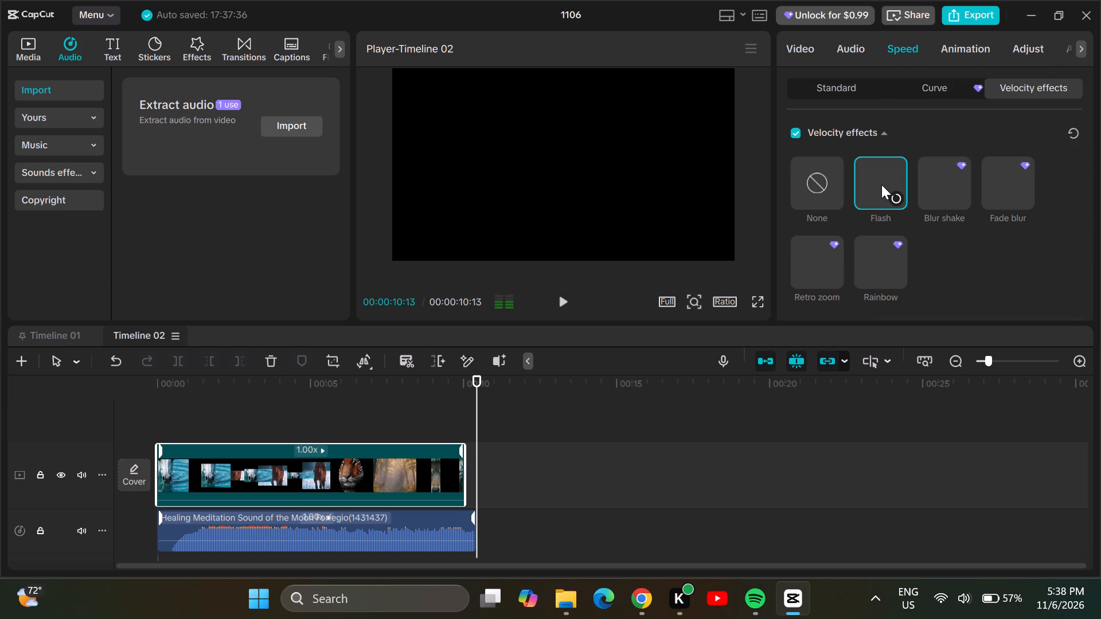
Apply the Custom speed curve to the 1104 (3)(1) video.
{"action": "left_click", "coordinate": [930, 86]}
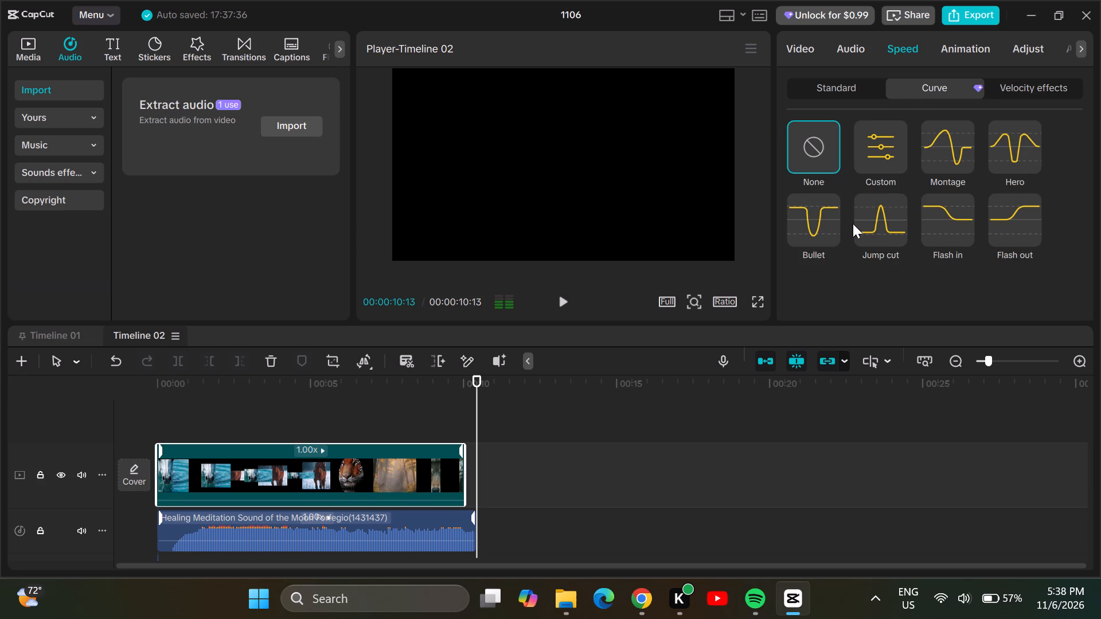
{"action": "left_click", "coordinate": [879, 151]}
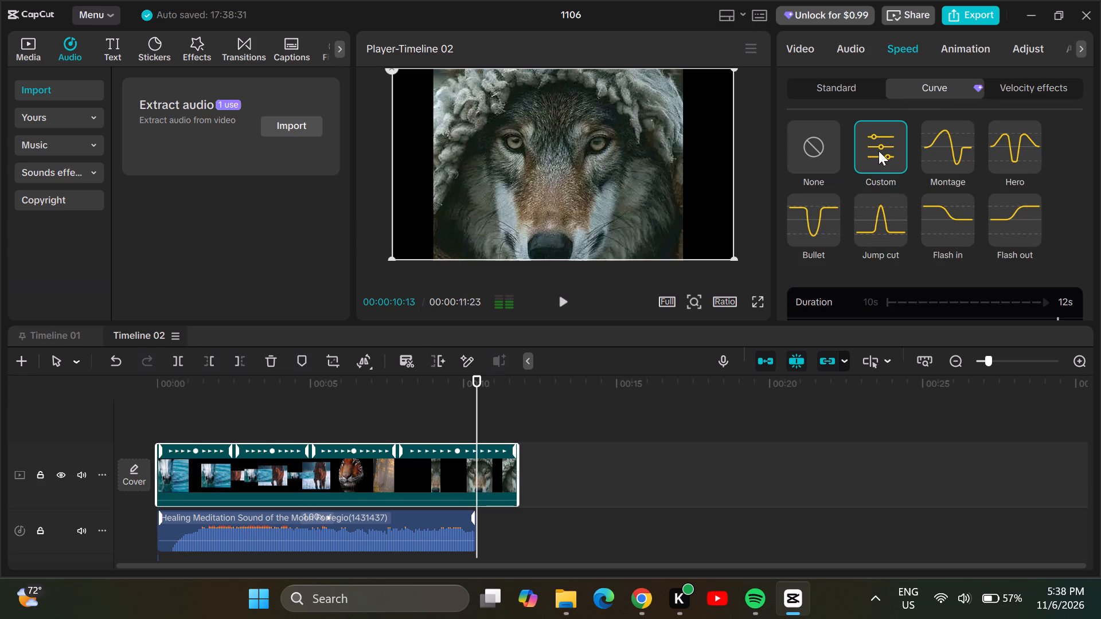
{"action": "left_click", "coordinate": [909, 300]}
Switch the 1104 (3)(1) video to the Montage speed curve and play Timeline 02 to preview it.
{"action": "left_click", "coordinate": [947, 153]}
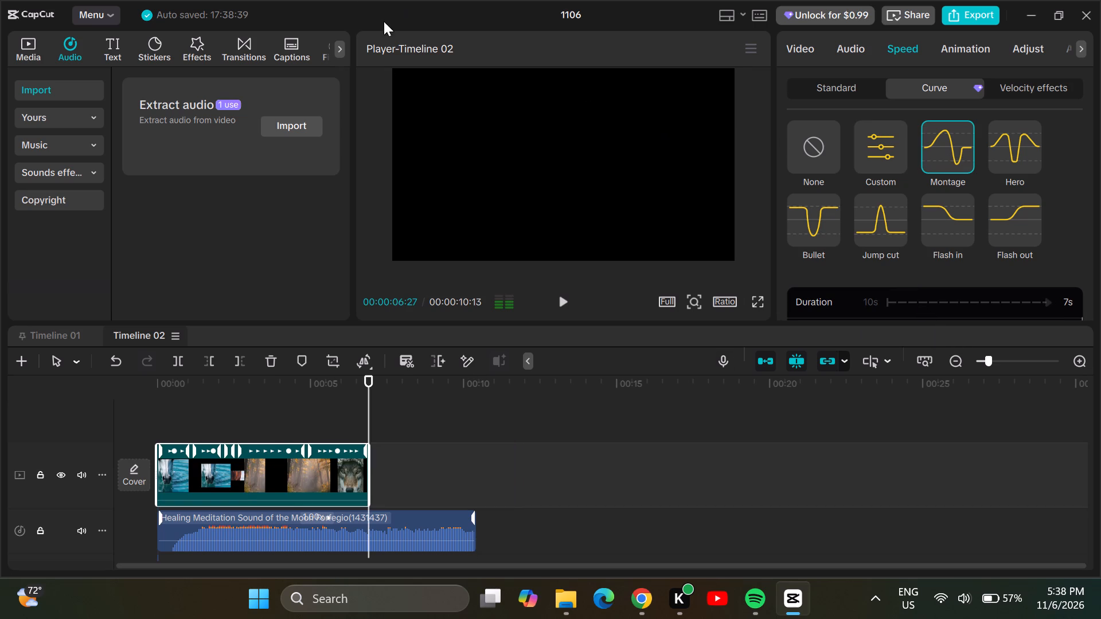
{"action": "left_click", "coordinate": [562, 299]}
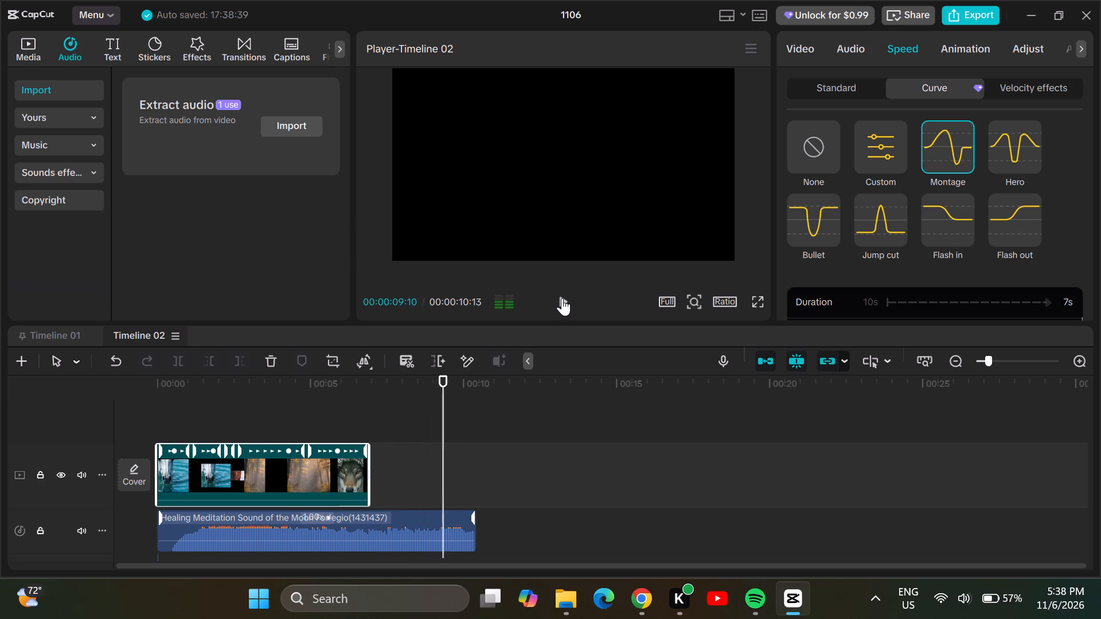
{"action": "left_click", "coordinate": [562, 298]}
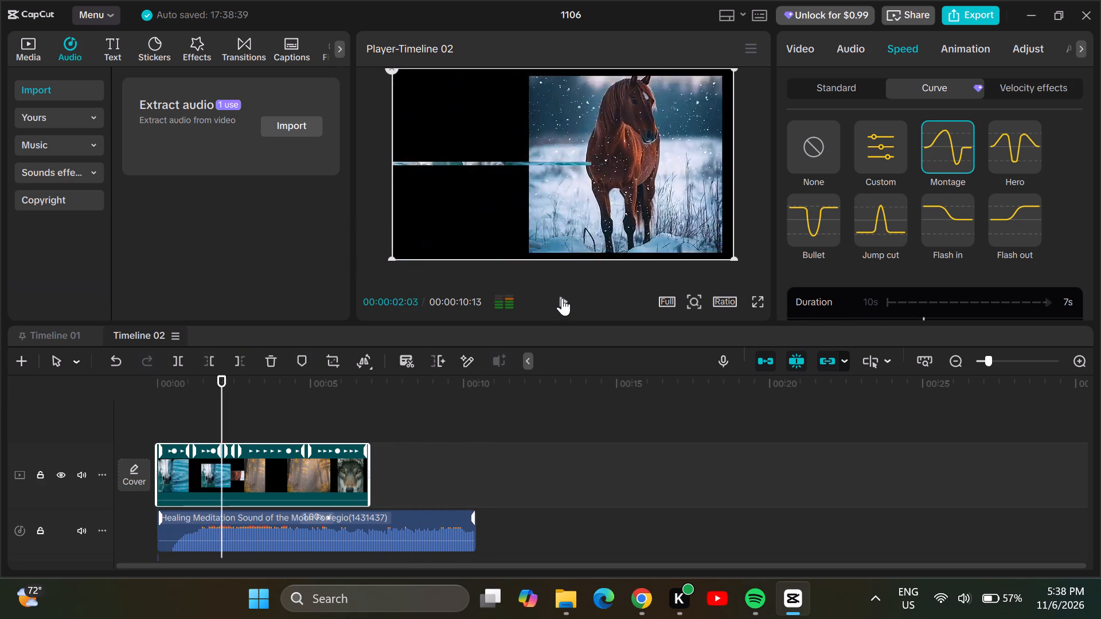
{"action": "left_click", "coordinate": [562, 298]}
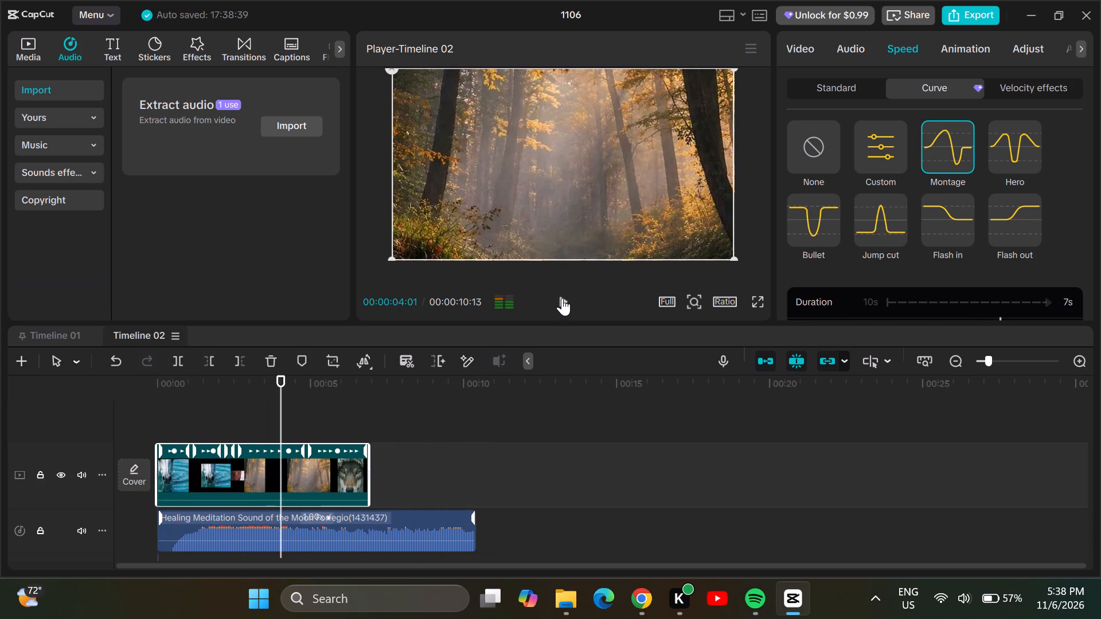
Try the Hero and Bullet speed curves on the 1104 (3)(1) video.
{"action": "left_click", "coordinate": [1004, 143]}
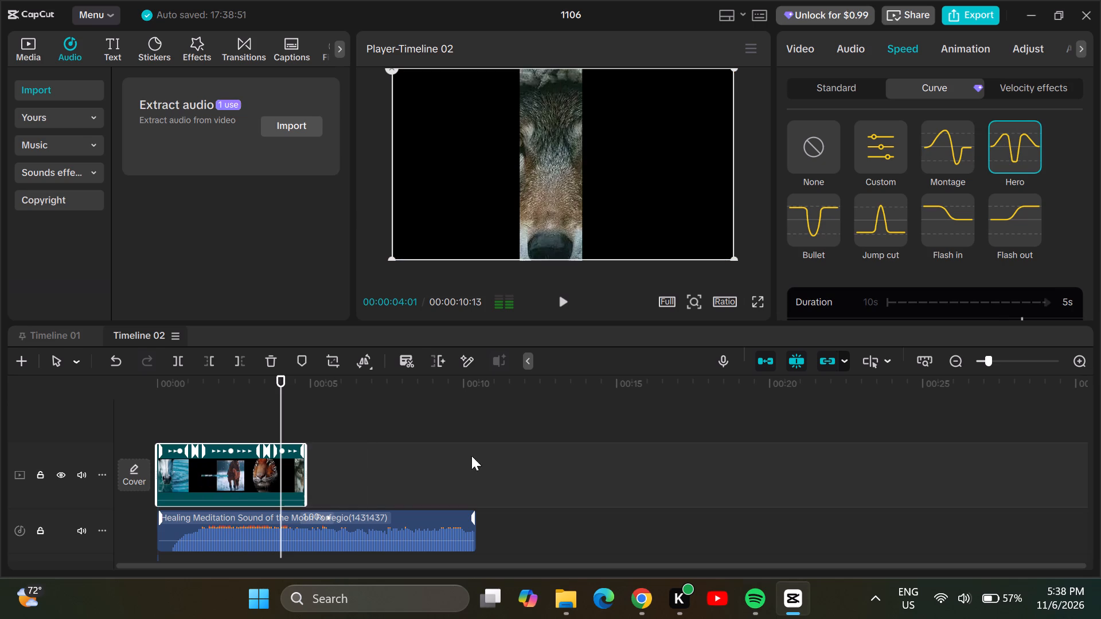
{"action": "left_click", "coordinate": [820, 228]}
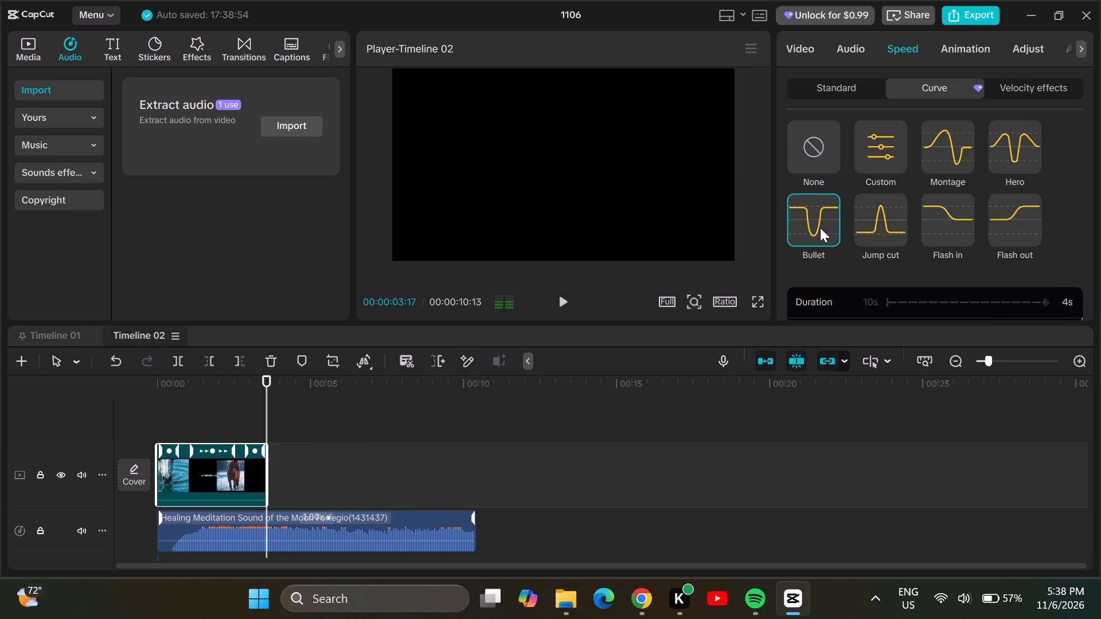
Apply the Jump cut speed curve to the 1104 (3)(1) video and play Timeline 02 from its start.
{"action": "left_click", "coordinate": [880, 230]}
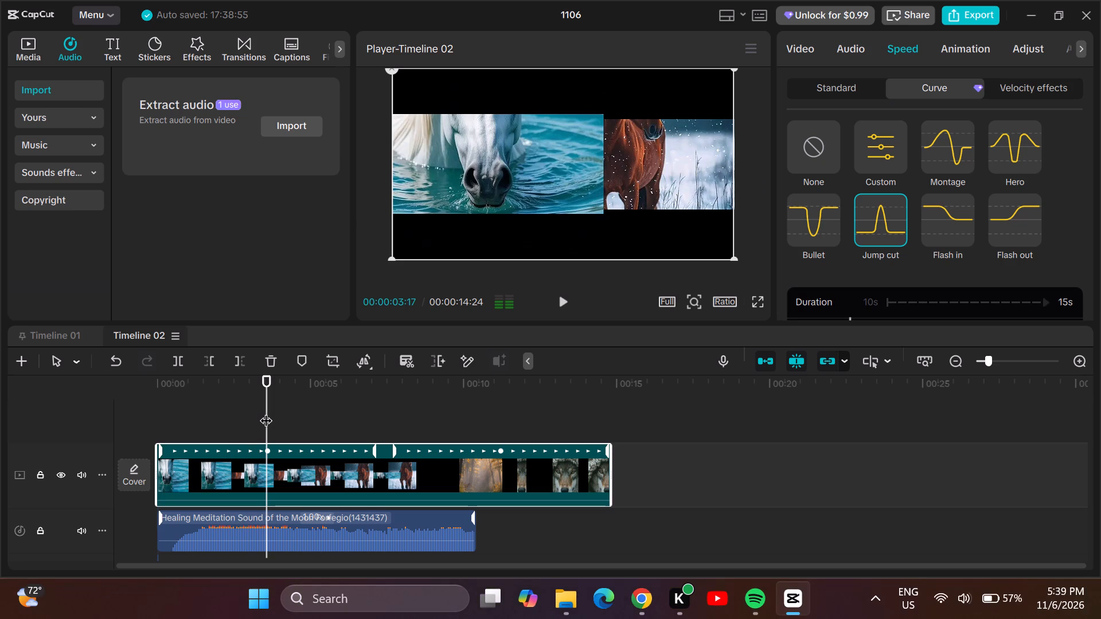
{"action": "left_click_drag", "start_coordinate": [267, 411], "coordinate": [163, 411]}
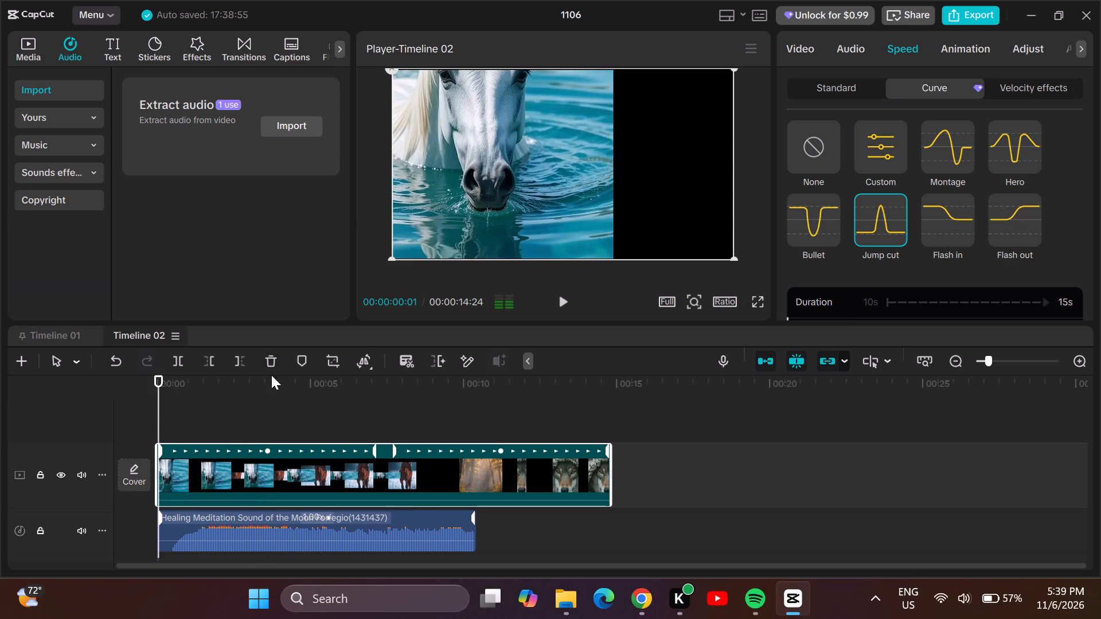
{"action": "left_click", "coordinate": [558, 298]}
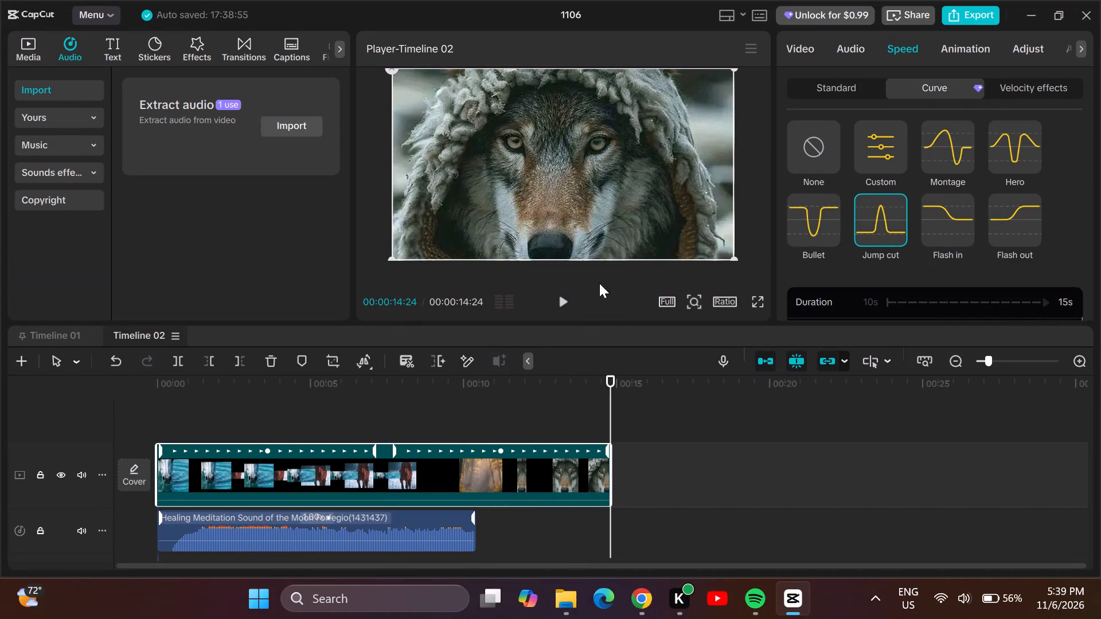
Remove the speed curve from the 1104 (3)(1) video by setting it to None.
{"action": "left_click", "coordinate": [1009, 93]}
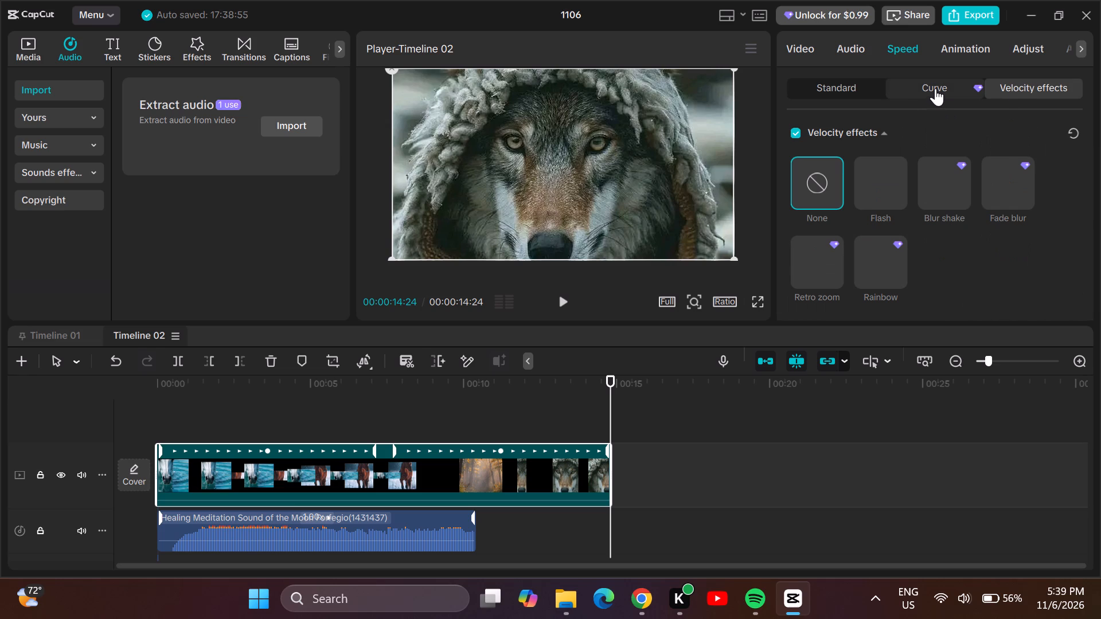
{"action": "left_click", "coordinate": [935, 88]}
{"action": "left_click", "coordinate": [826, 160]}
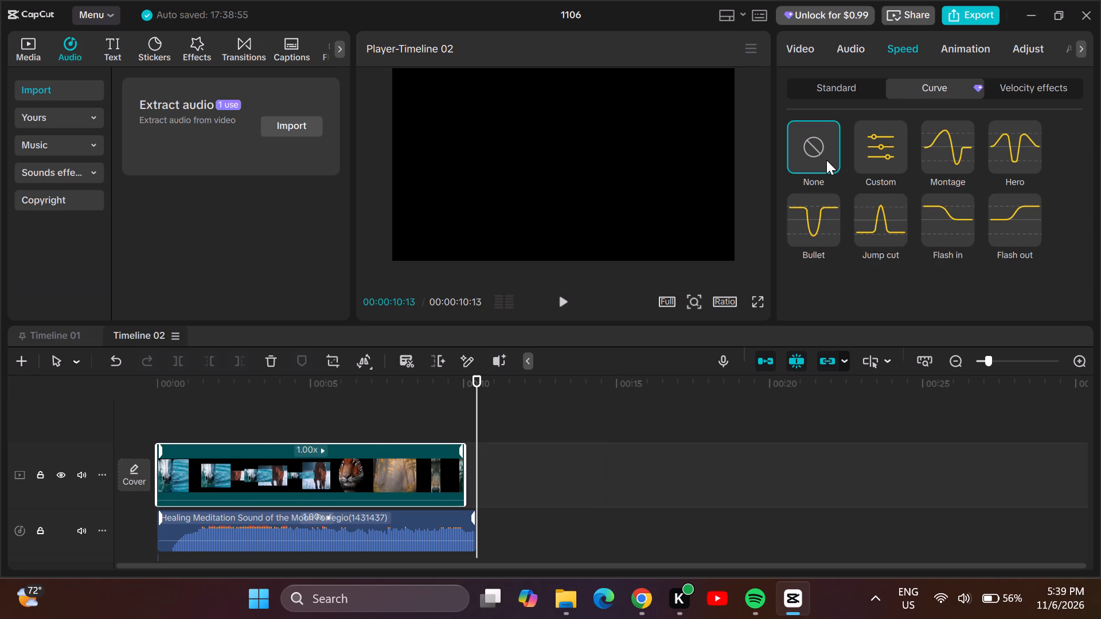
Apply the Flash velocity effect to the 1104 (3)(1) video.
{"action": "left_click", "coordinate": [1032, 87]}
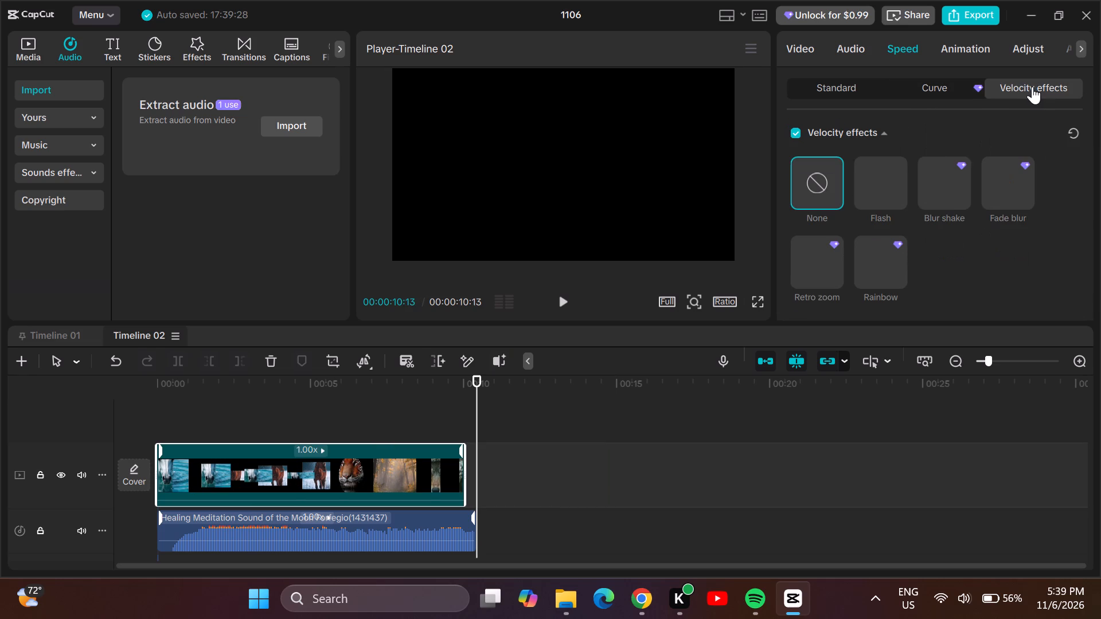
{"action": "double_click", "coordinate": [891, 194]}
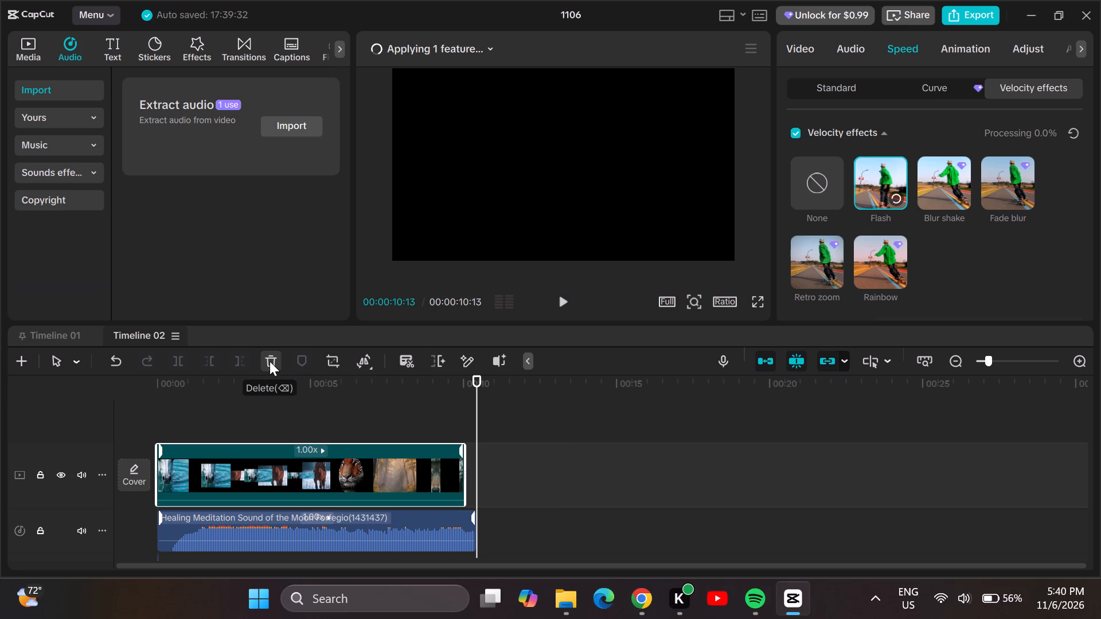
Apply Remove background to the 1104 (3)(1) video.
{"action": "left_click", "coordinate": [528, 359]}
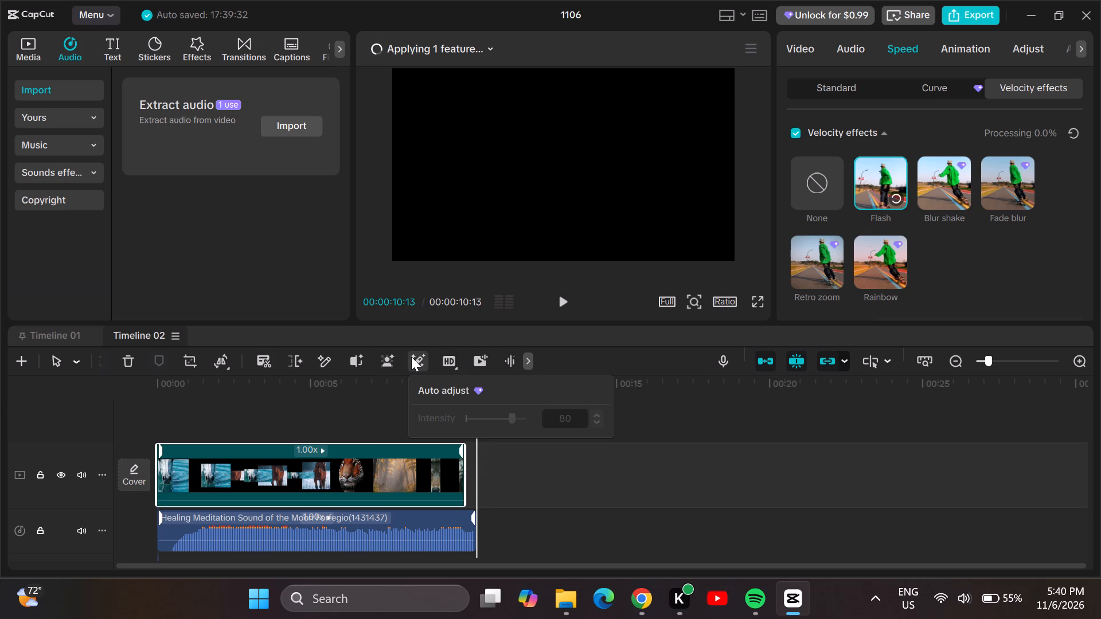
{"action": "left_click", "coordinate": [411, 356]}
{"action": "left_click", "coordinate": [411, 356]}
{"action": "left_click", "coordinate": [388, 358]}
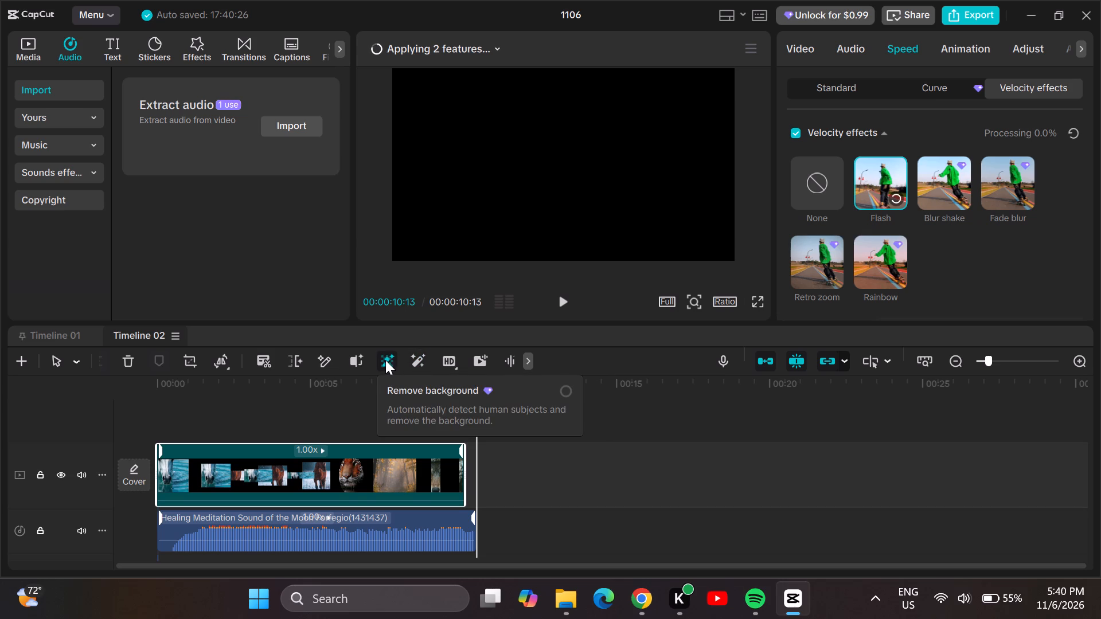
{"action": "left_click", "coordinate": [396, 388]}
{"action": "left_click", "coordinate": [567, 389]}
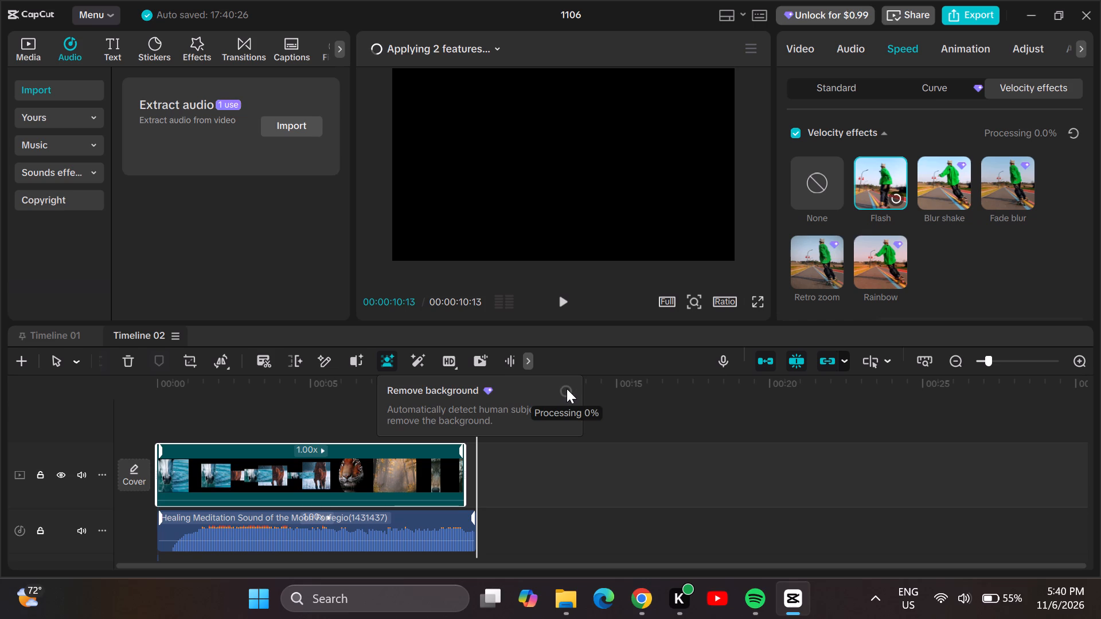
{"action": "double_click", "coordinate": [521, 412]}
Play Timeline 02 to check the video while the effects are being applied.
{"action": "left_click", "coordinate": [563, 301]}
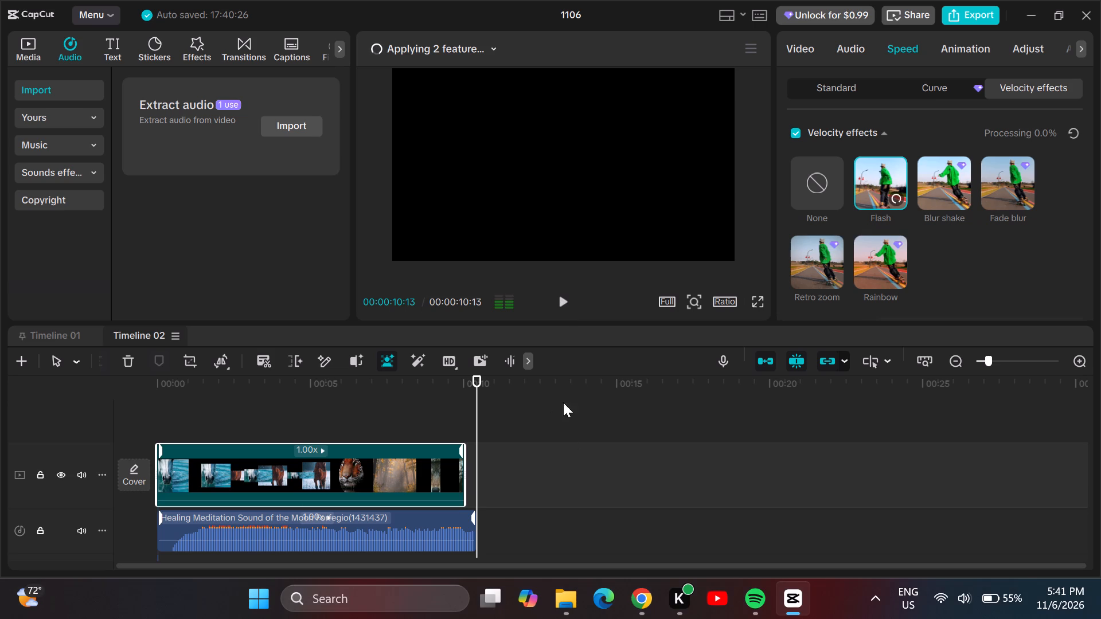
{"action": "left_click", "coordinate": [570, 299]}
Switch to the Camera Roll folder, play the 1106 video in Media Player, and minimize the player.
{"action": "left_click", "coordinate": [1032, 10]}
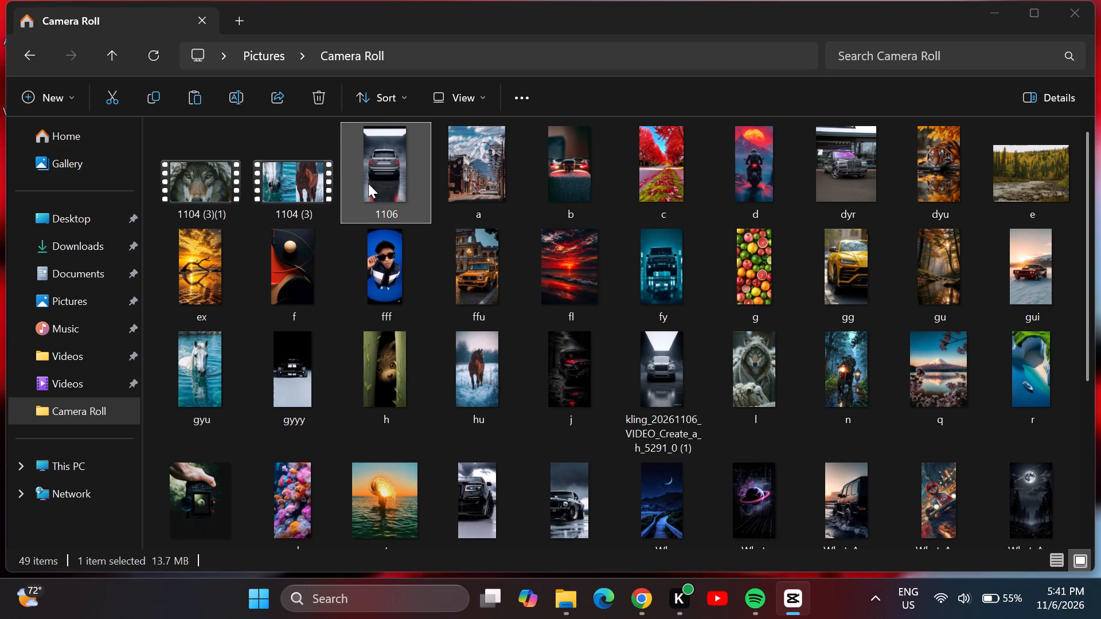
{"action": "left_click", "coordinate": [374, 182]}
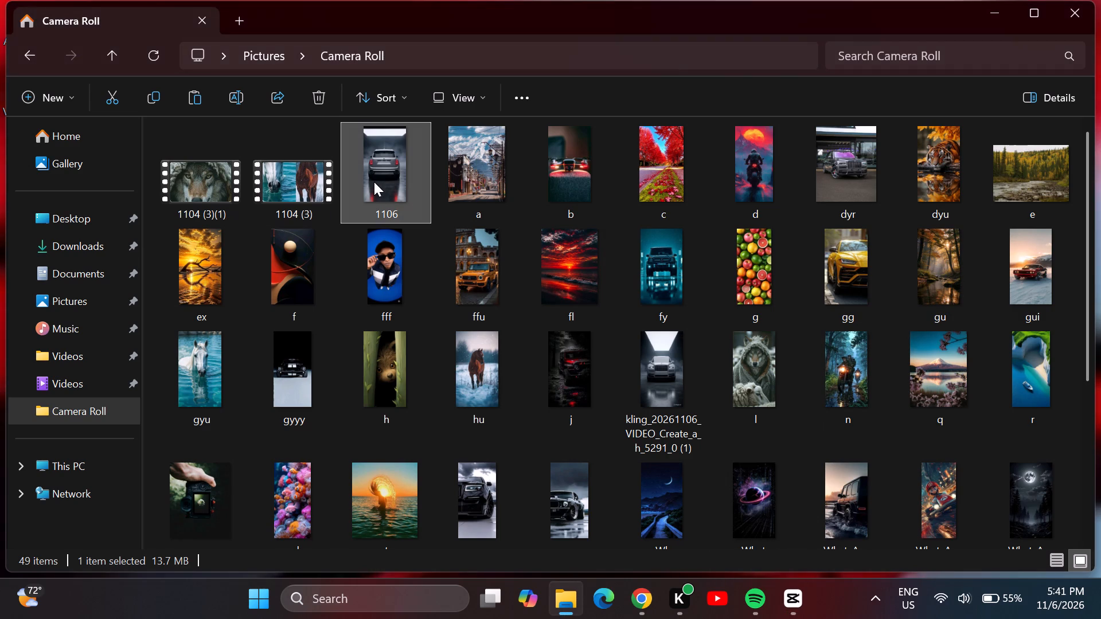
{"action": "double_click", "coordinate": [374, 182]}
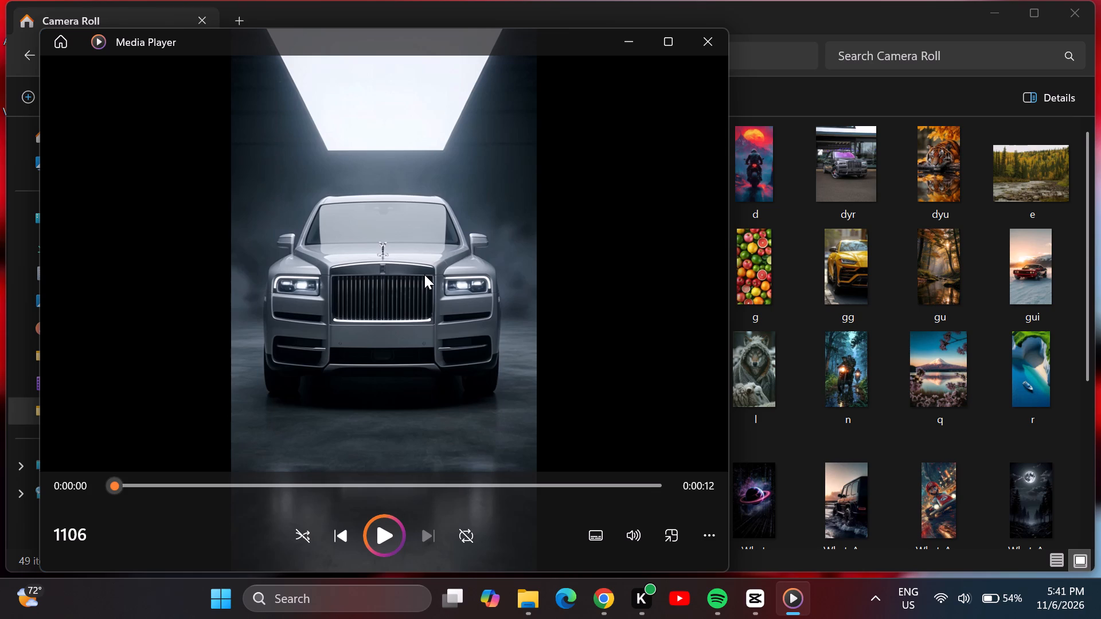
{"action": "left_click", "coordinate": [622, 45]}
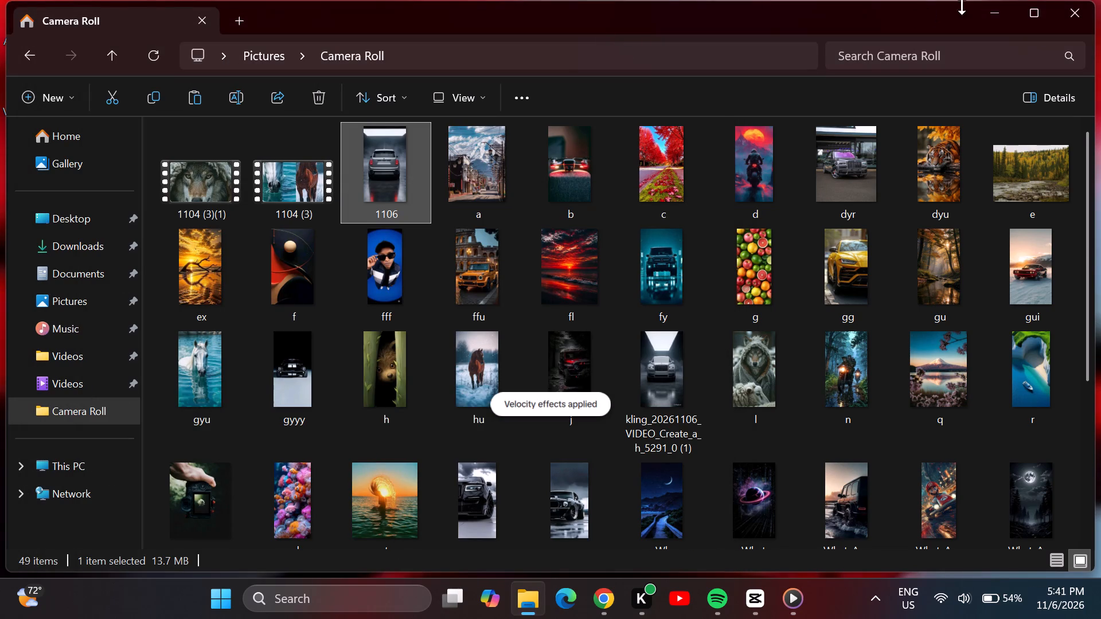
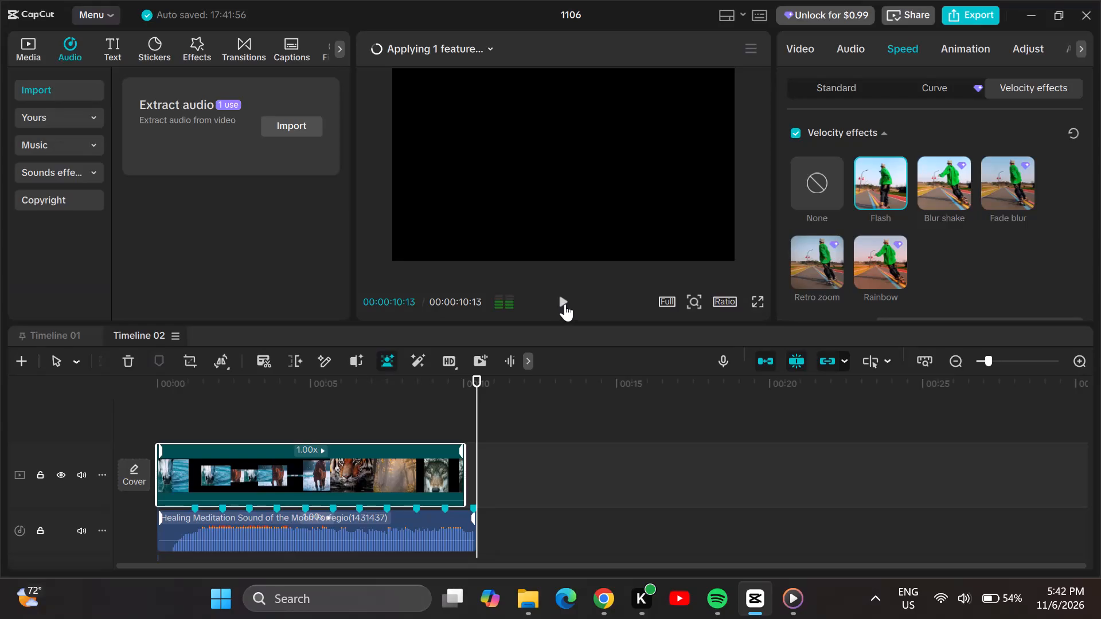
Play Timeline 02 to check the 1104 (3)(1) video with the Flash velocity effect.
{"action": "left_click", "coordinate": [563, 296]}
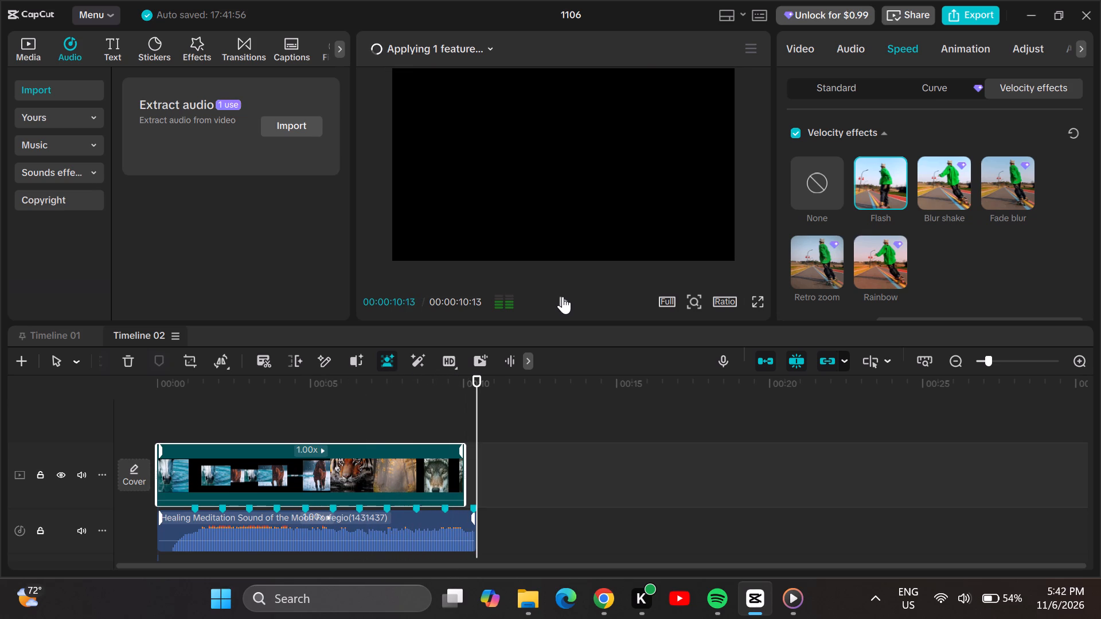
{"action": "left_click", "coordinate": [563, 296]}
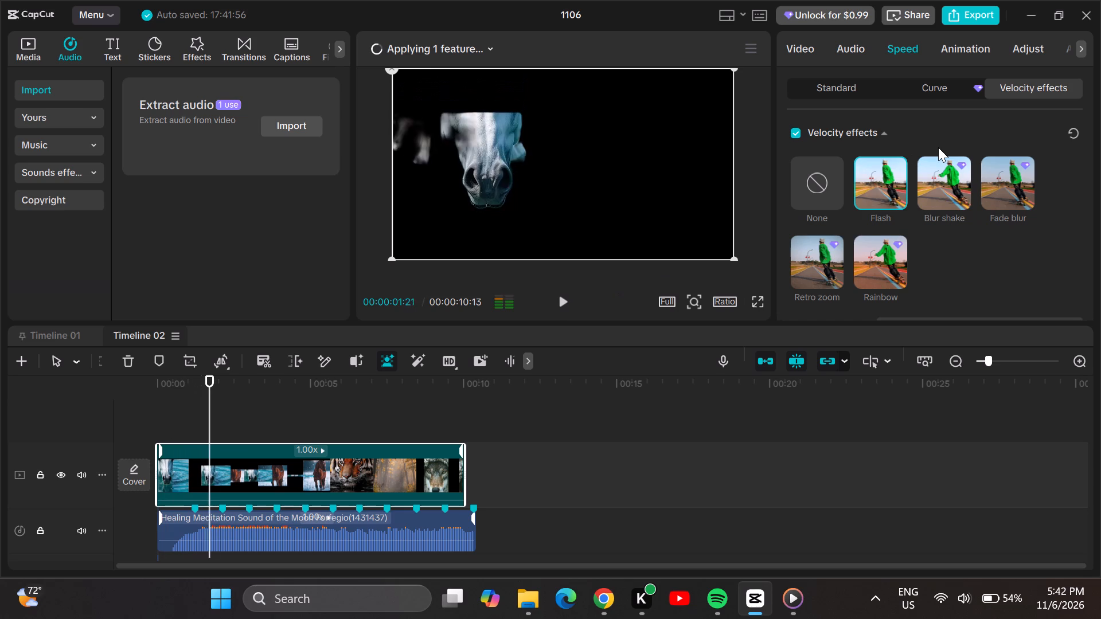
Set the velocity effect of the 1104 (3)(1) video to None and play Timeline 02 to check it.
{"action": "left_click", "coordinate": [823, 193]}
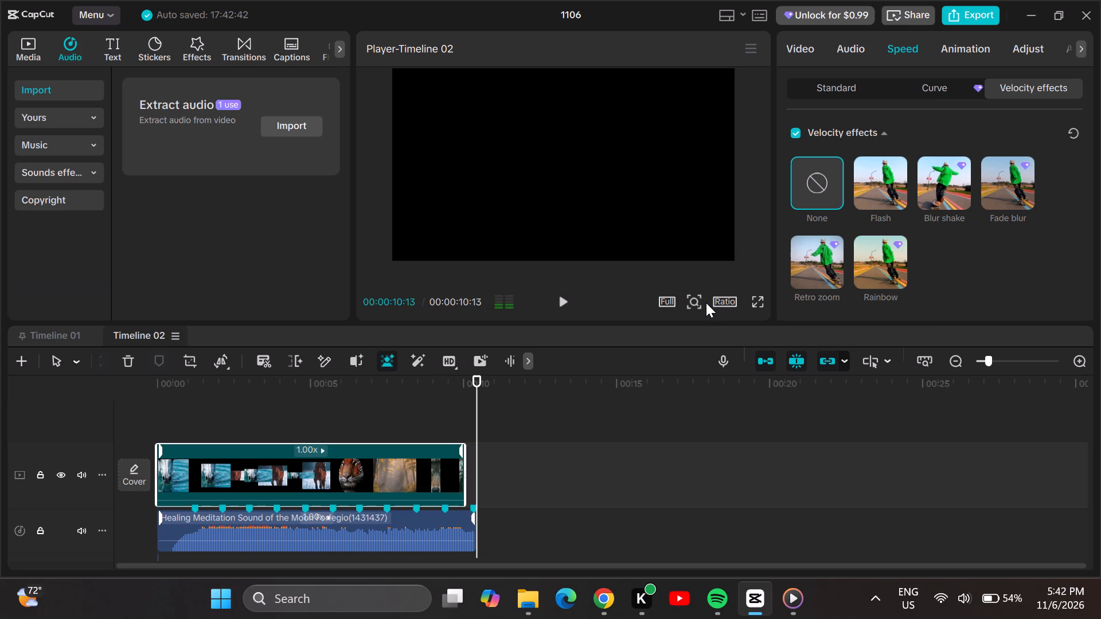
{"action": "left_click", "coordinate": [565, 297]}
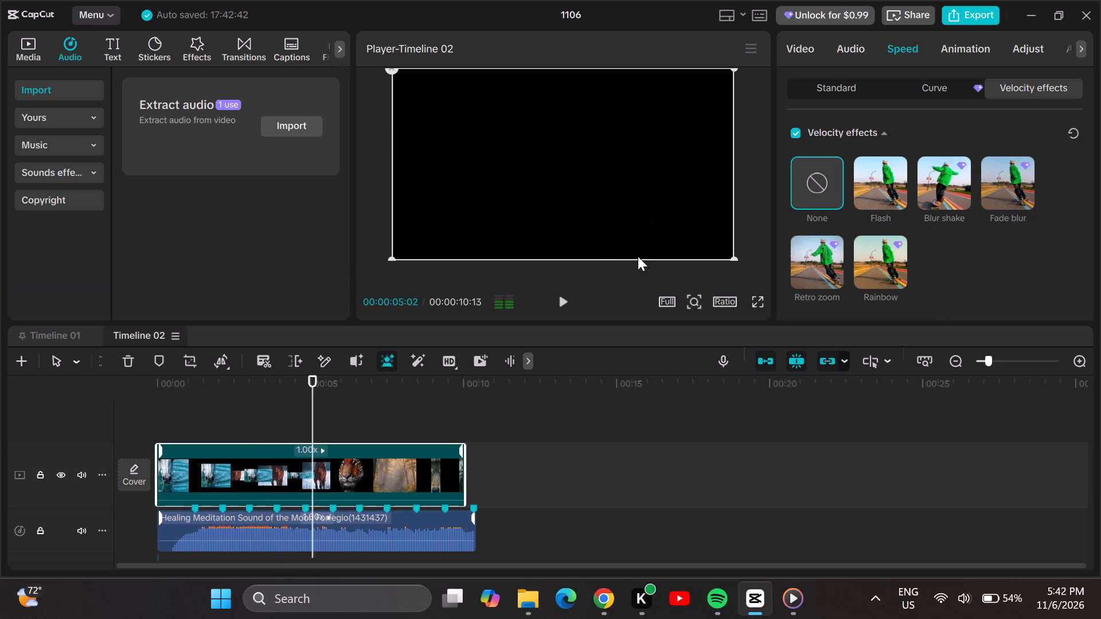
{"action": "triple_click", "coordinate": [821, 191]}
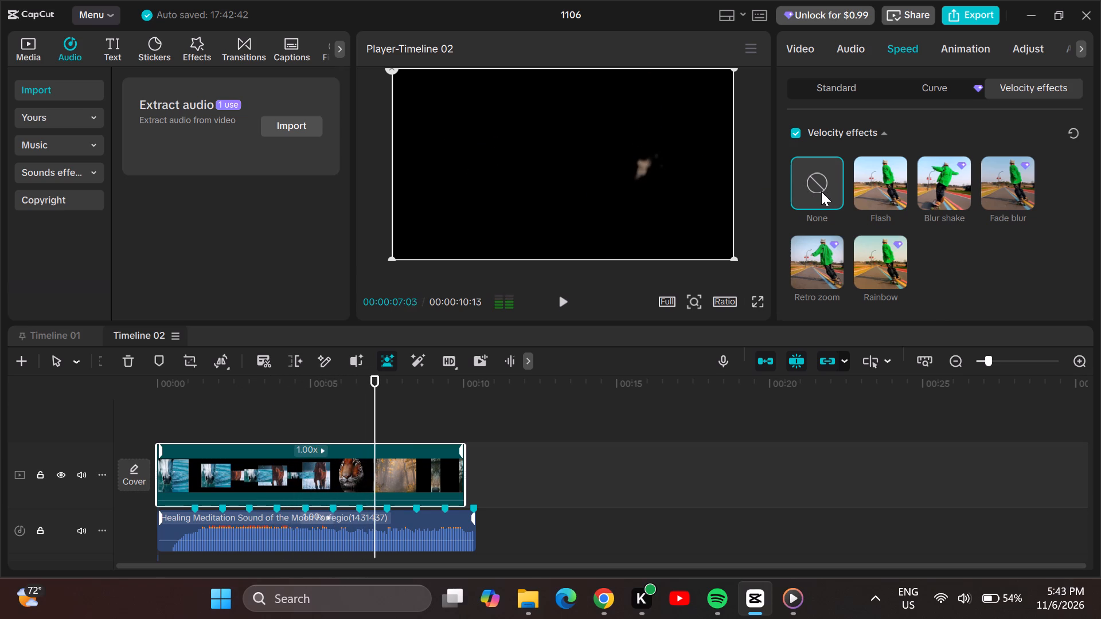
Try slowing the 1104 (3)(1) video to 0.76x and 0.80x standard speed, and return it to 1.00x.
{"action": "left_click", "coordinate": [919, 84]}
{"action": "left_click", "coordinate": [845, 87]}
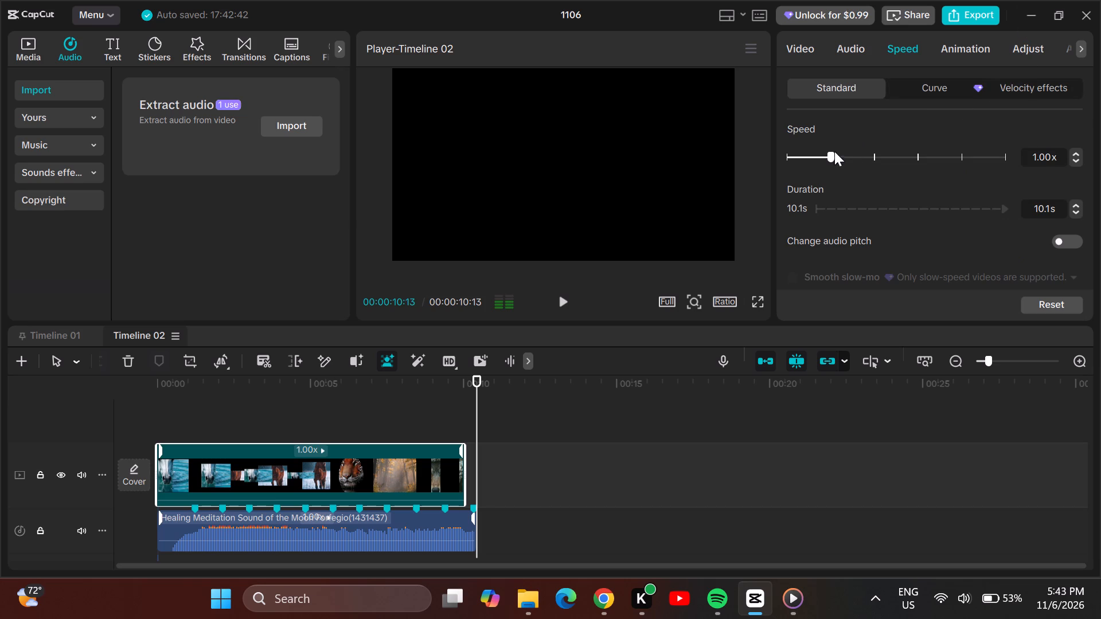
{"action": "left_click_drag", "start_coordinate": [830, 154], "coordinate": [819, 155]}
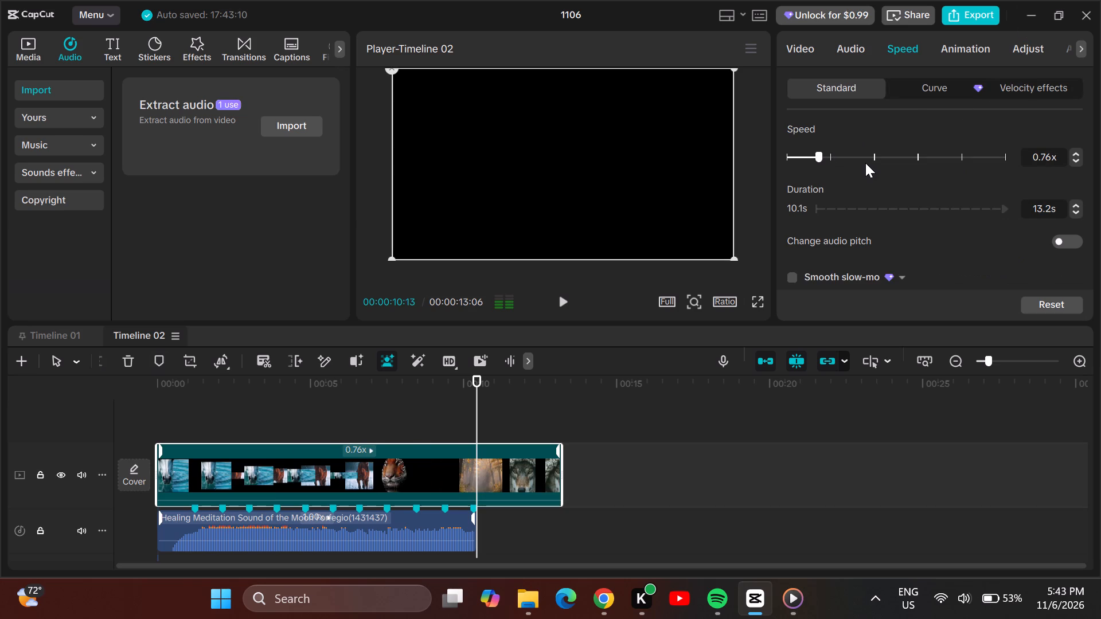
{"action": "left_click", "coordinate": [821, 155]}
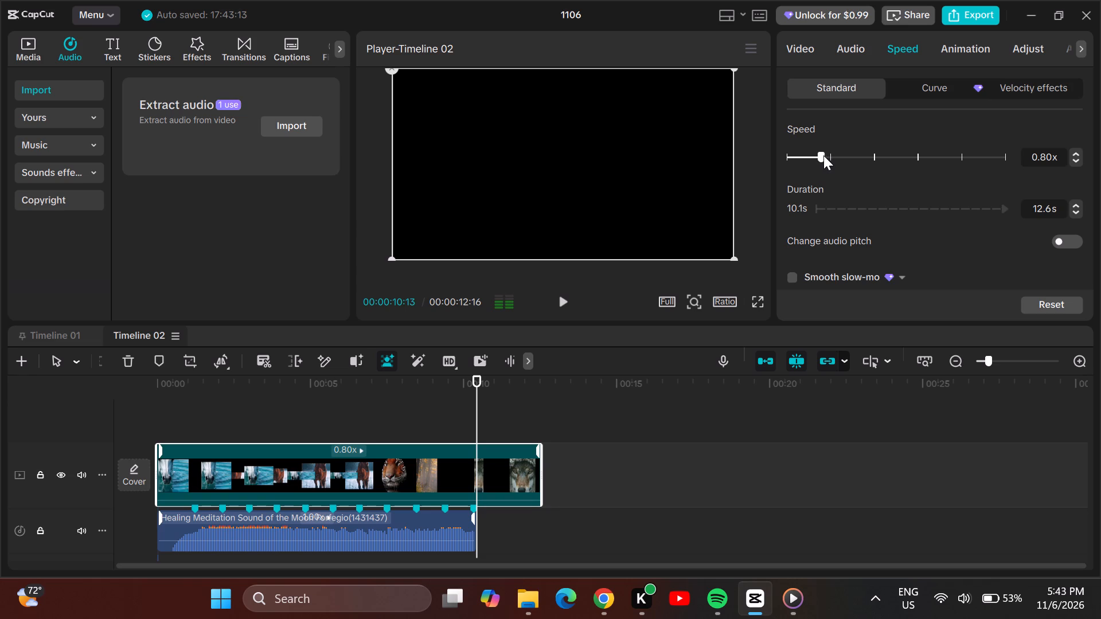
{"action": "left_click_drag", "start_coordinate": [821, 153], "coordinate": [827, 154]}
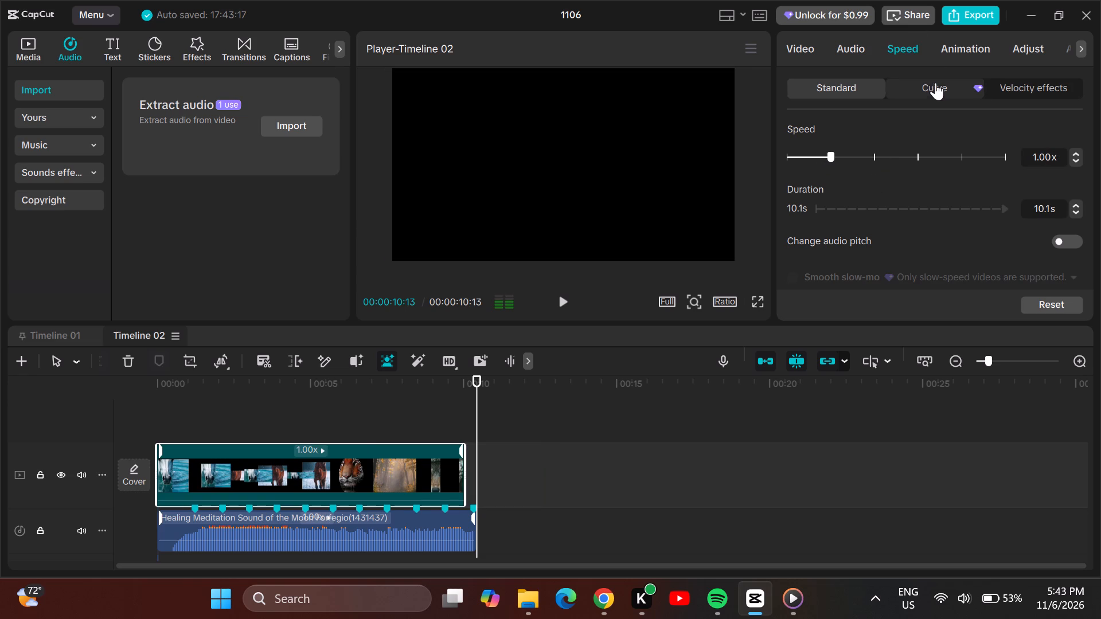
View the speed curve presets for the 1104 (3)(1) video and play Timeline 02 to check its speed.
{"action": "left_click", "coordinate": [932, 86]}
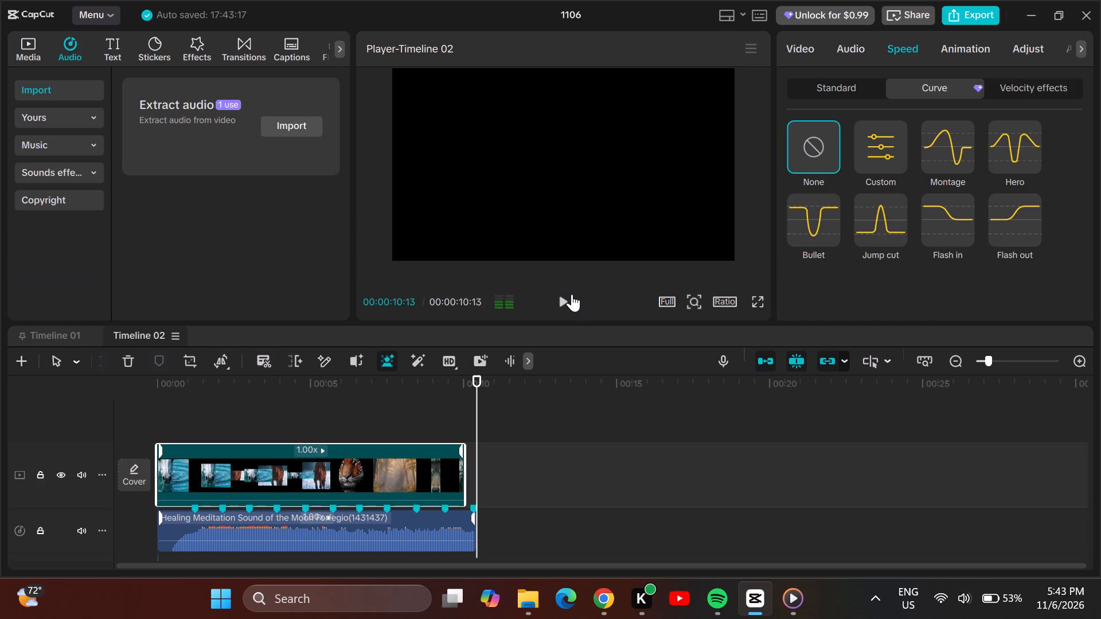
{"action": "left_click", "coordinate": [557, 298]}
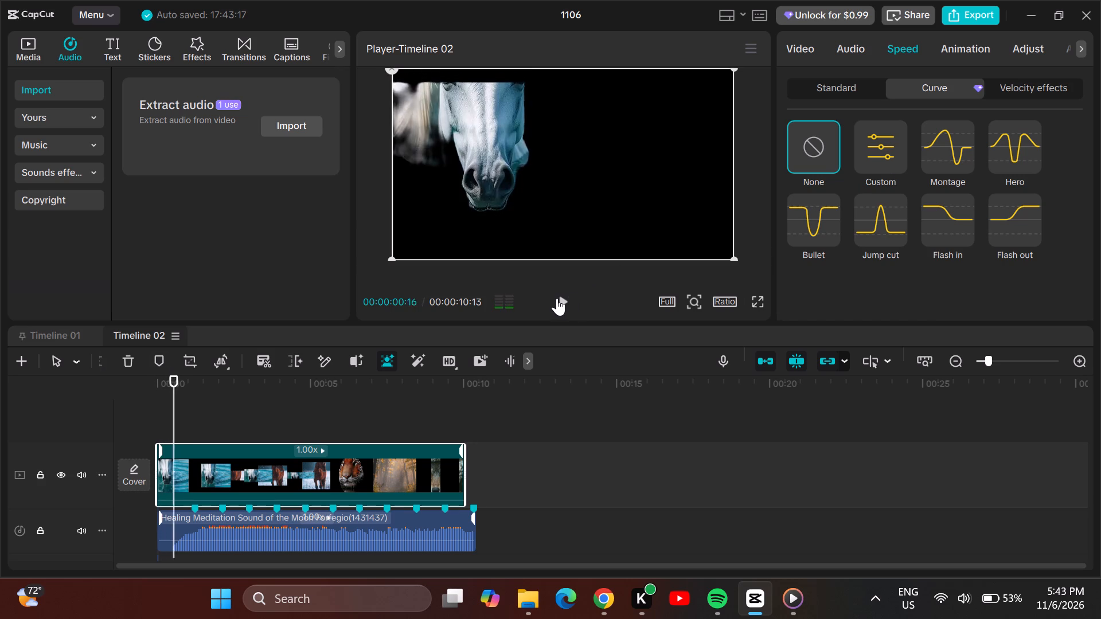
{"action": "left_click", "coordinate": [545, 472]}
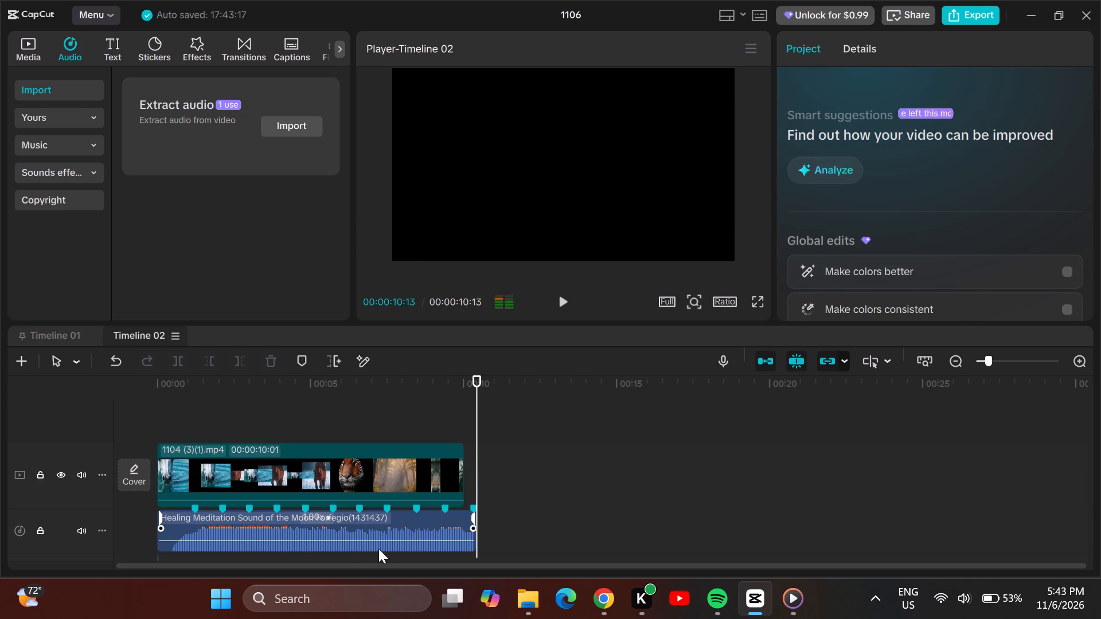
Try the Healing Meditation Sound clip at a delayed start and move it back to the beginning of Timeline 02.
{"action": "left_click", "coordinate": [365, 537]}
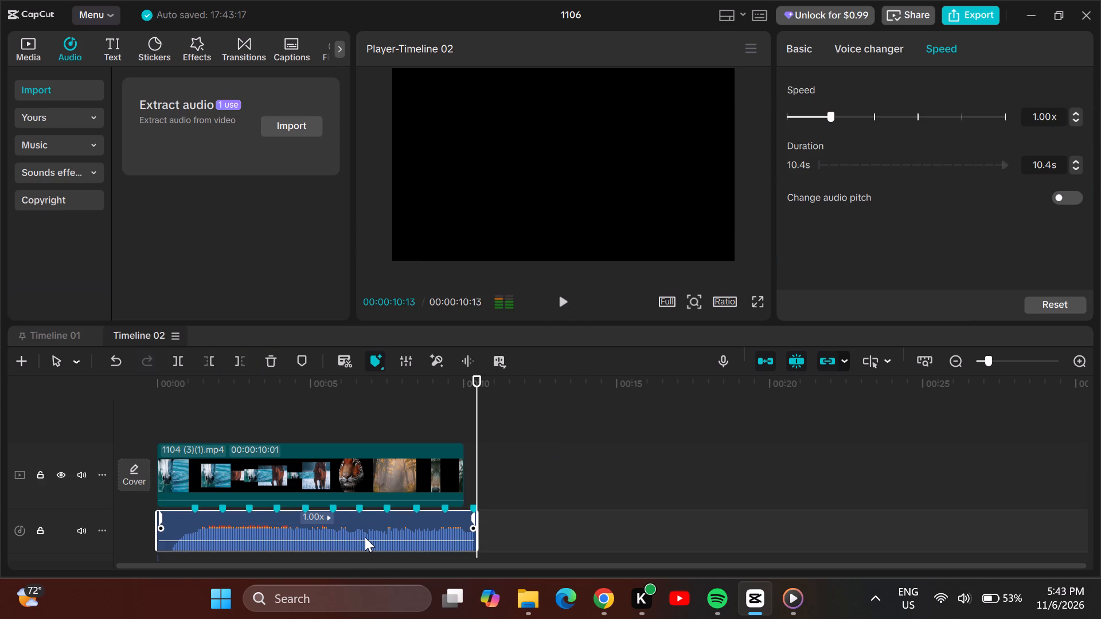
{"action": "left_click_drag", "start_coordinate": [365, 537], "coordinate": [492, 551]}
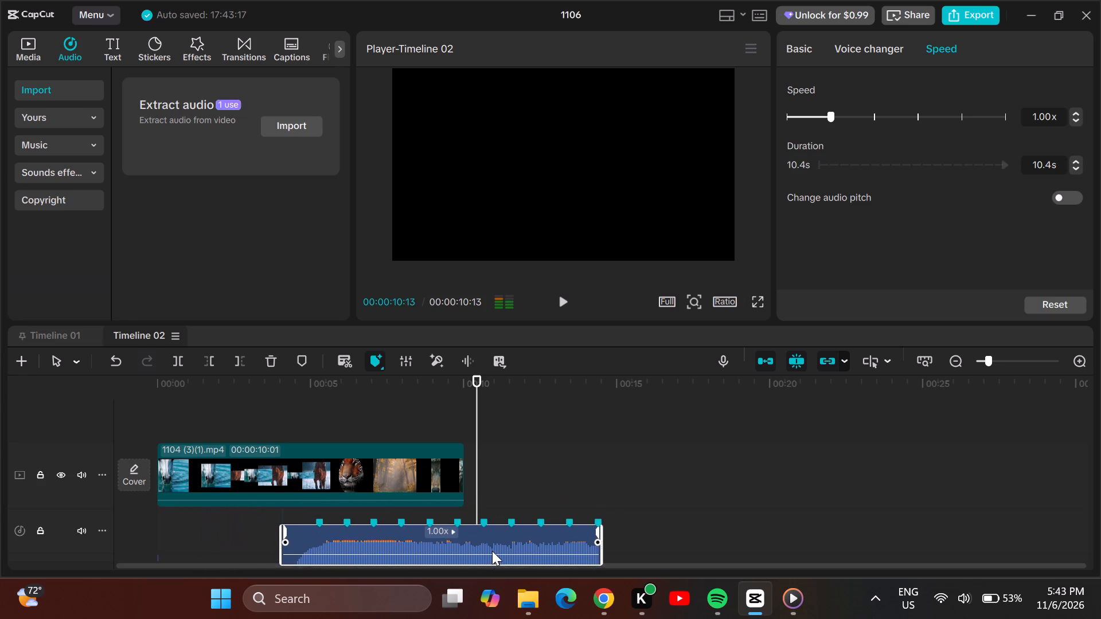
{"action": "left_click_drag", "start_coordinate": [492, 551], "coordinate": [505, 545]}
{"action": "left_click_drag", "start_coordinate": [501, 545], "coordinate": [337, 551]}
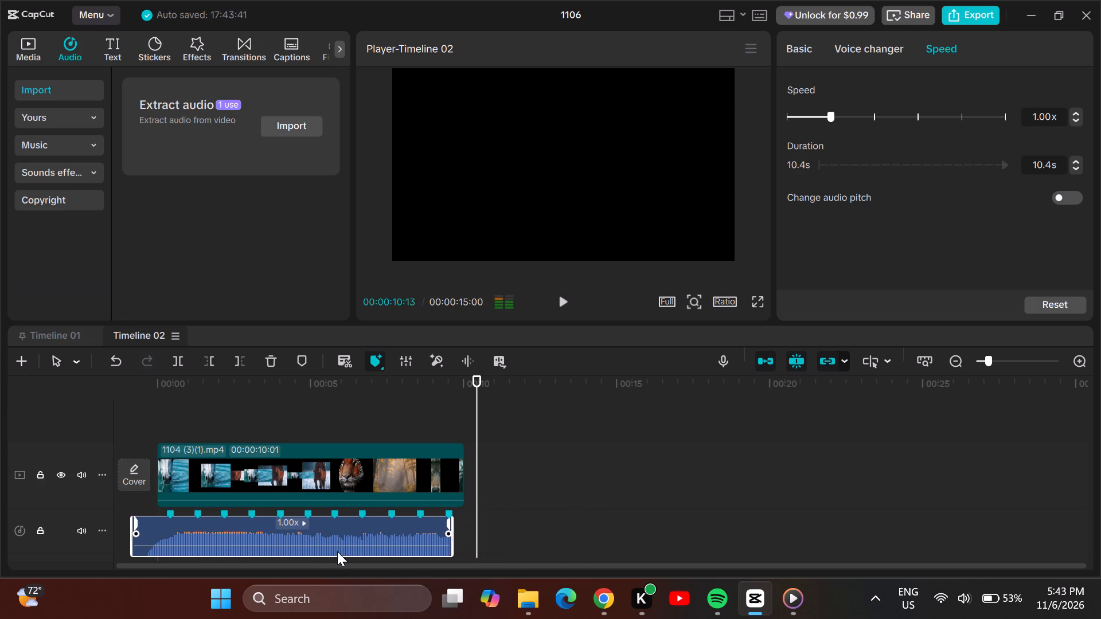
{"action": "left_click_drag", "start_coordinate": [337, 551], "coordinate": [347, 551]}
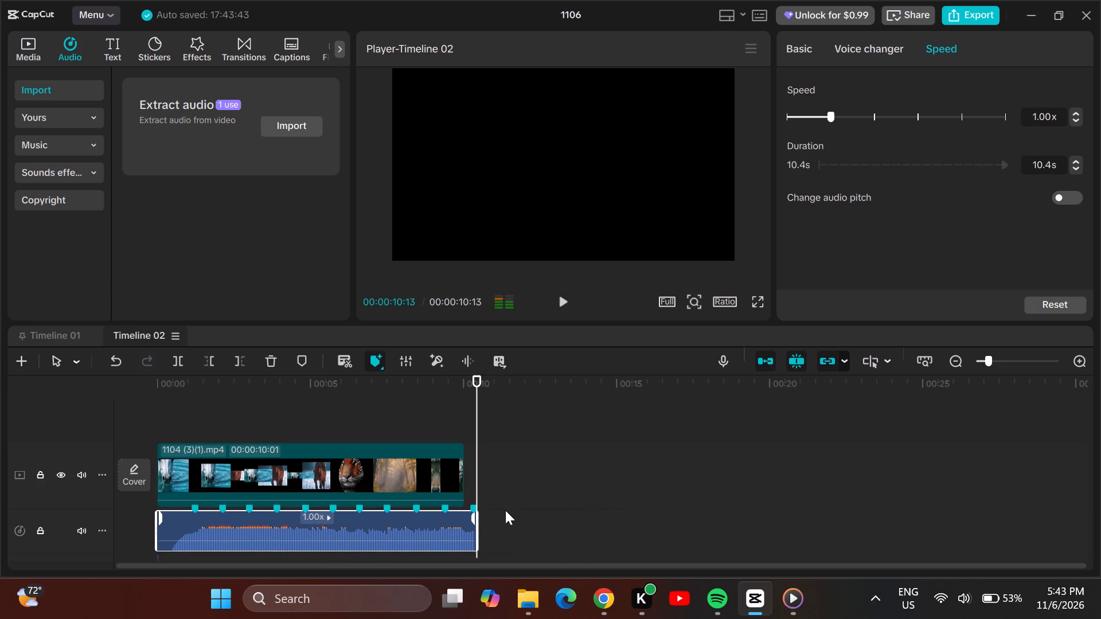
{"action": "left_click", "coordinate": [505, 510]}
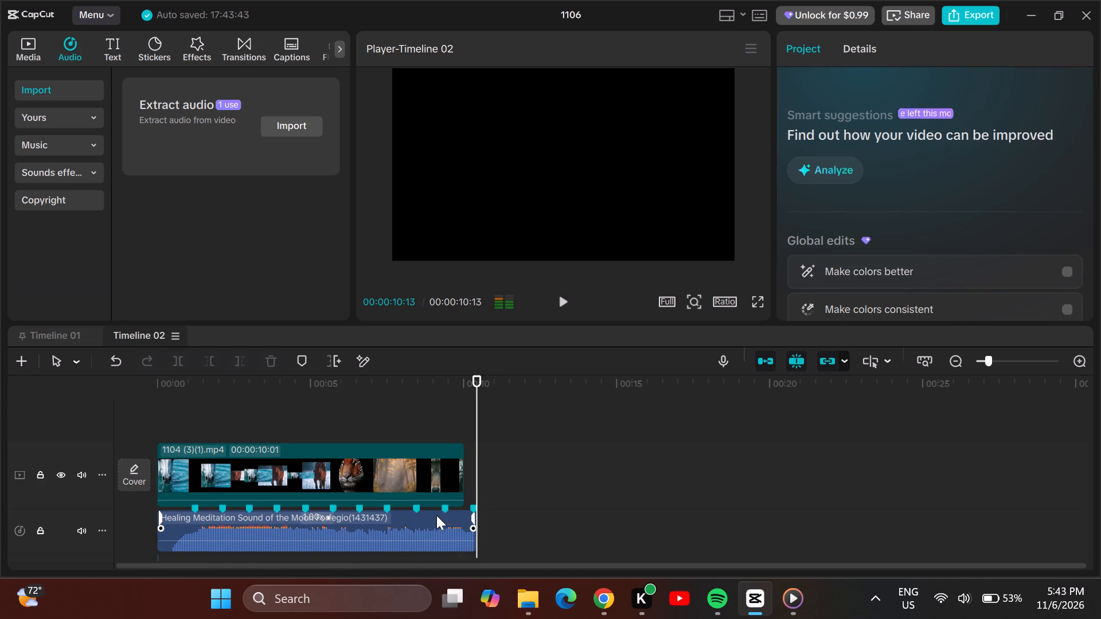
Play the opening of Timeline 02 to check the video against the soundtrack.
{"action": "left_click", "coordinate": [564, 300]}
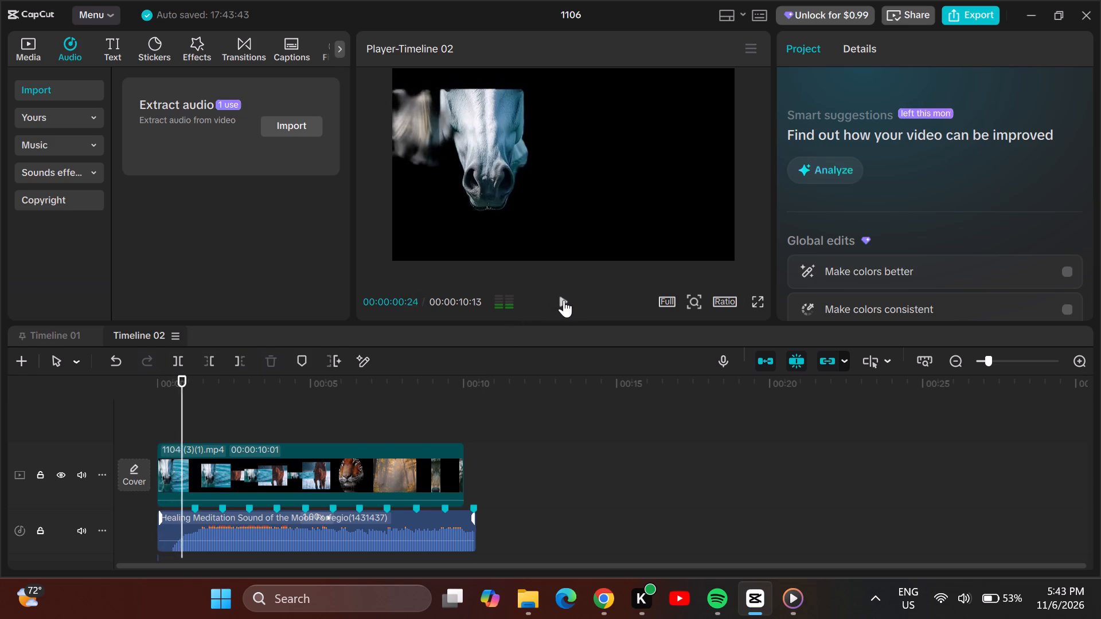
{"action": "left_click", "coordinate": [564, 300]}
Review the Healing Meditation Sound clip's voice changer, basic and speed settings, and reset its speed settings.
{"action": "left_click", "coordinate": [386, 535]}
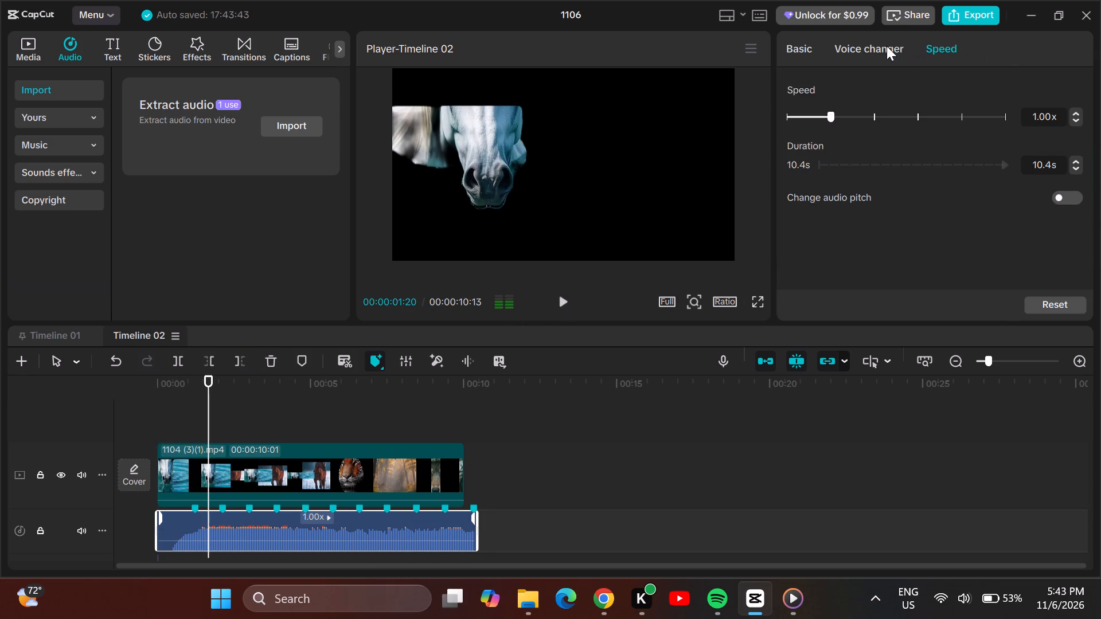
{"action": "left_click", "coordinate": [877, 46]}
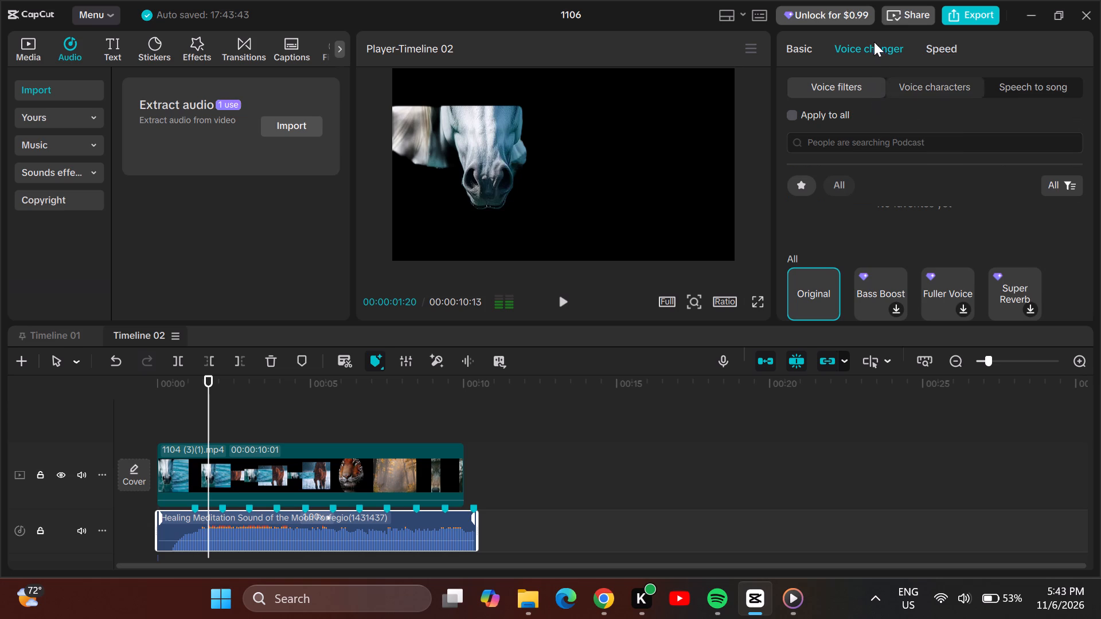
{"action": "left_click", "coordinate": [807, 46]}
{"action": "left_click", "coordinate": [869, 42]}
{"action": "left_click", "coordinate": [924, 46]}
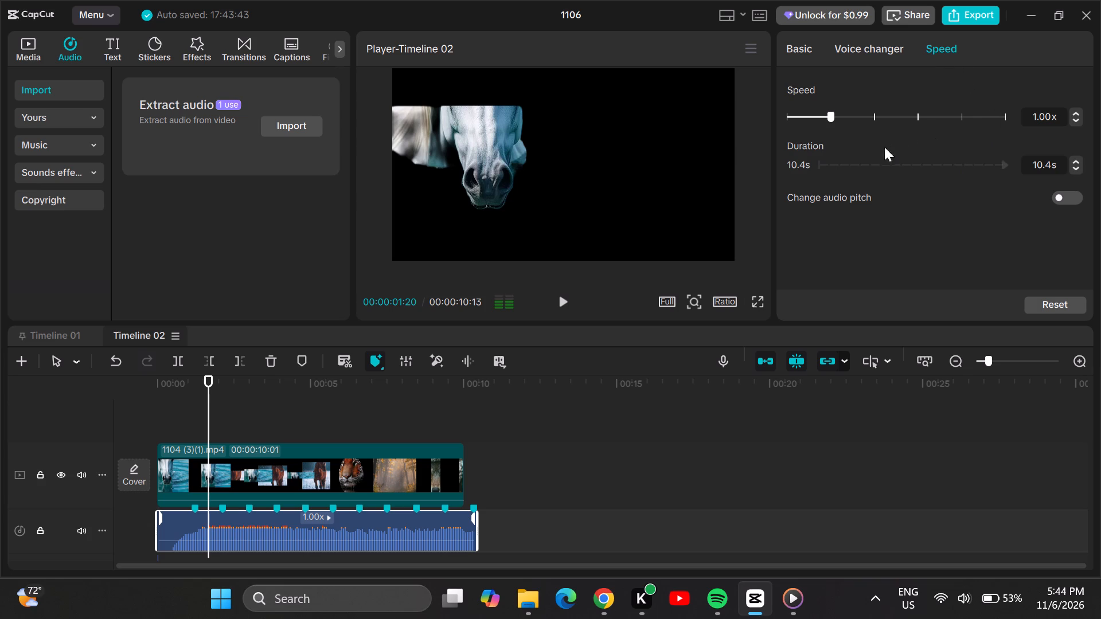
{"action": "scroll", "coordinate": [909, 222], "scroll_direction": "down", "scroll_amount": 2}
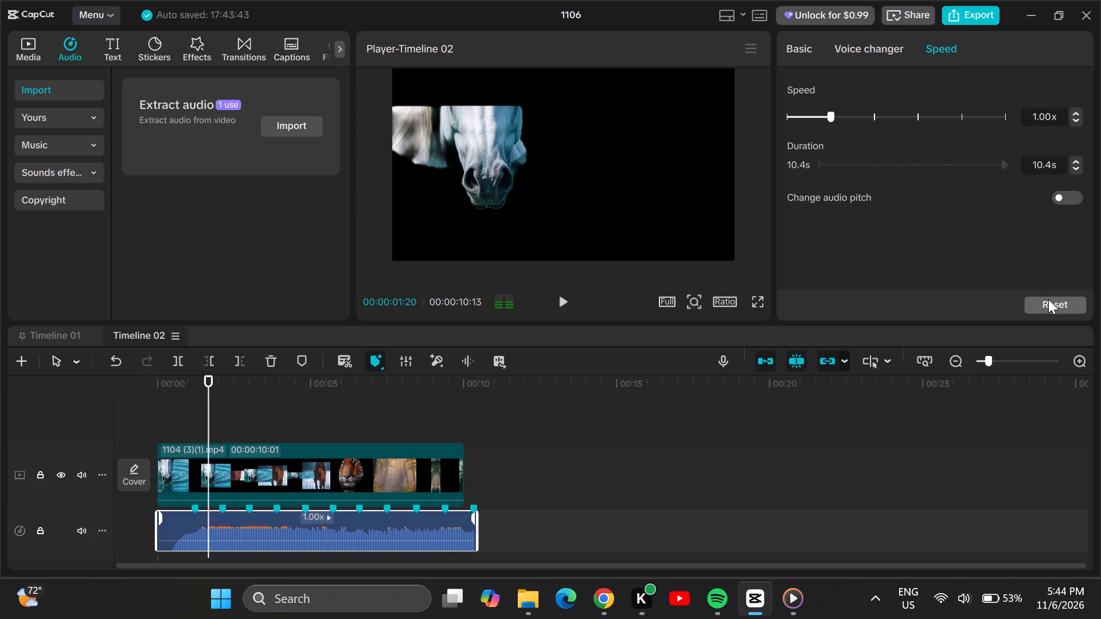
{"action": "left_click", "coordinate": [1043, 302]}
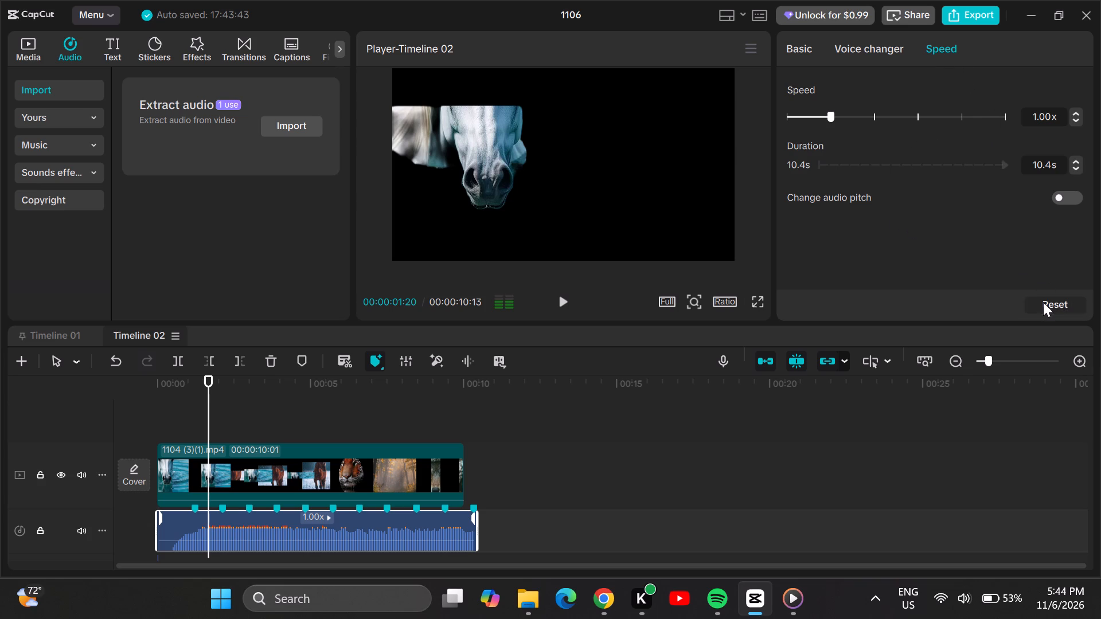
{"action": "triple_click", "coordinate": [1043, 302]}
{"action": "double_click", "coordinate": [1043, 302]}
{"action": "left_click", "coordinate": [1043, 302]}
Remove the beat markers from the Healing Meditation Sound clip and play Timeline 02 to check it.
{"action": "left_click", "coordinate": [374, 361]}
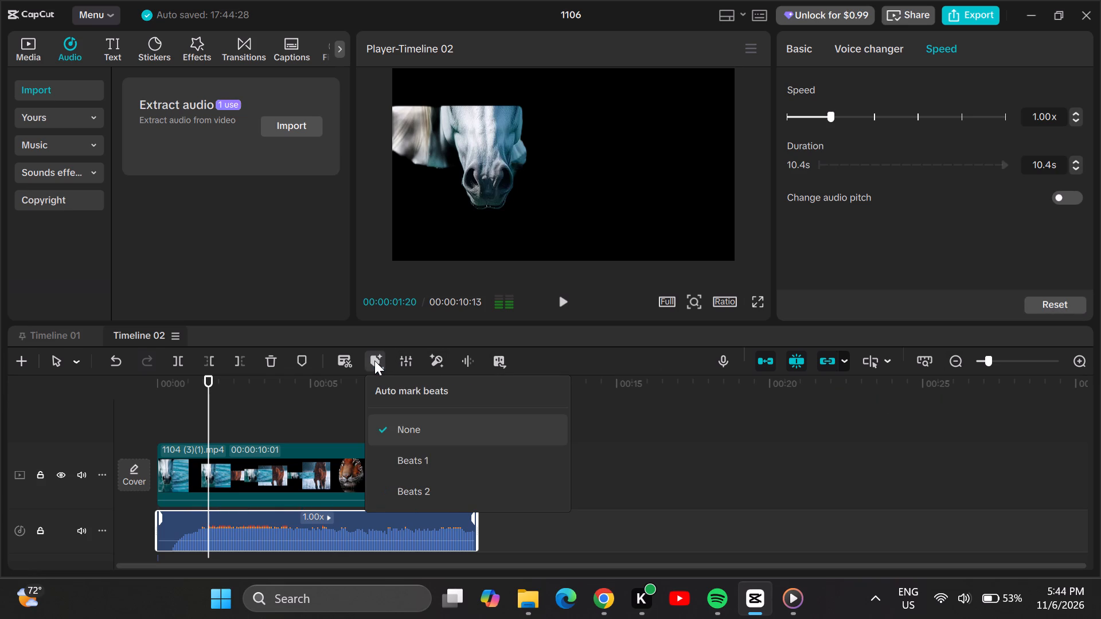
{"action": "left_click", "coordinate": [565, 301]}
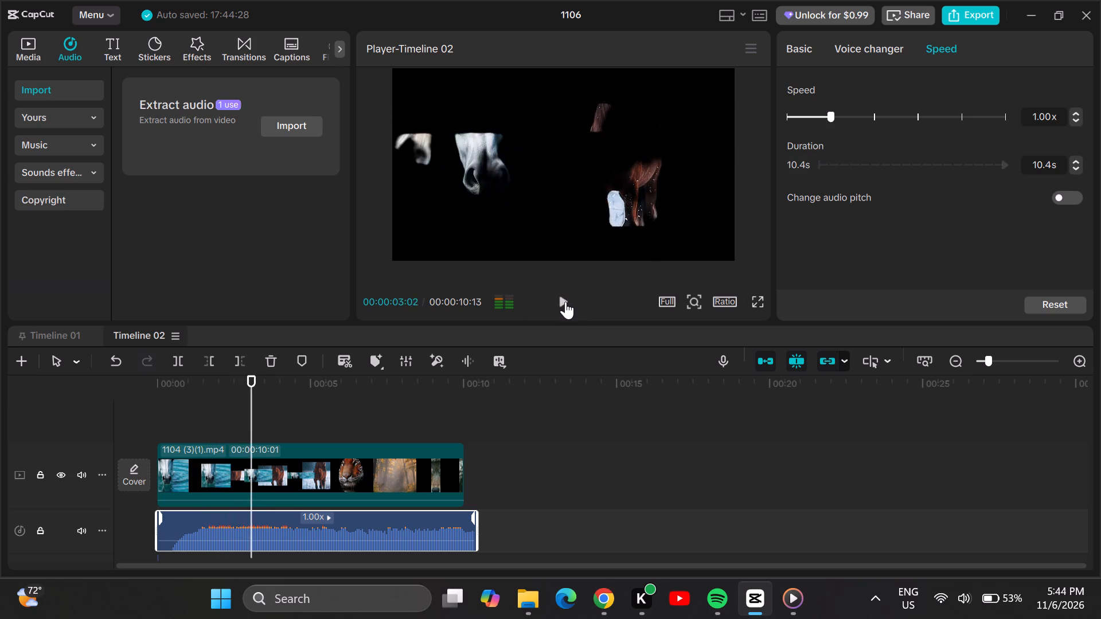